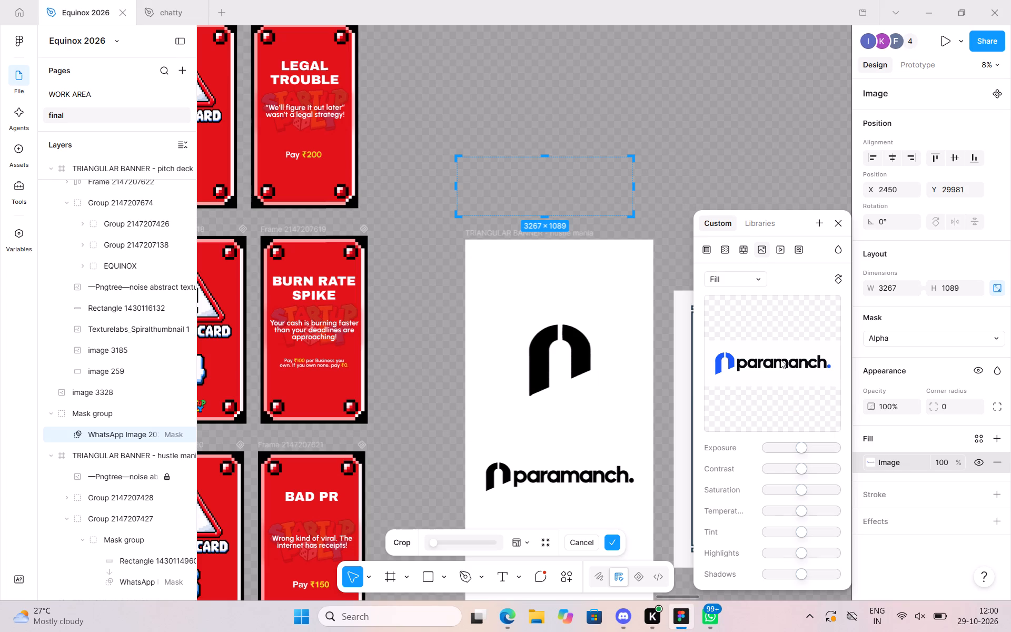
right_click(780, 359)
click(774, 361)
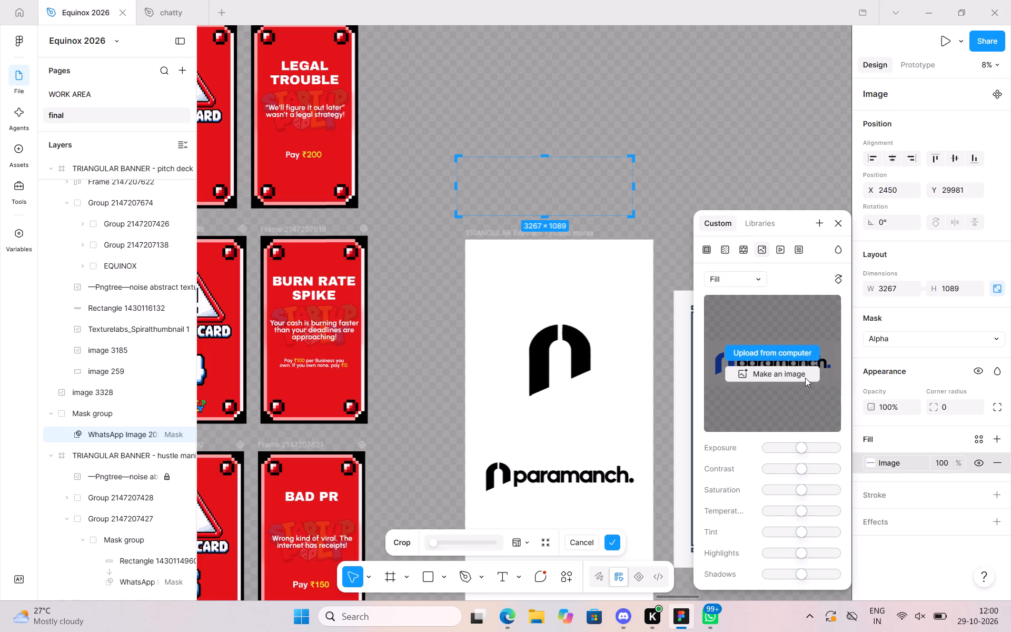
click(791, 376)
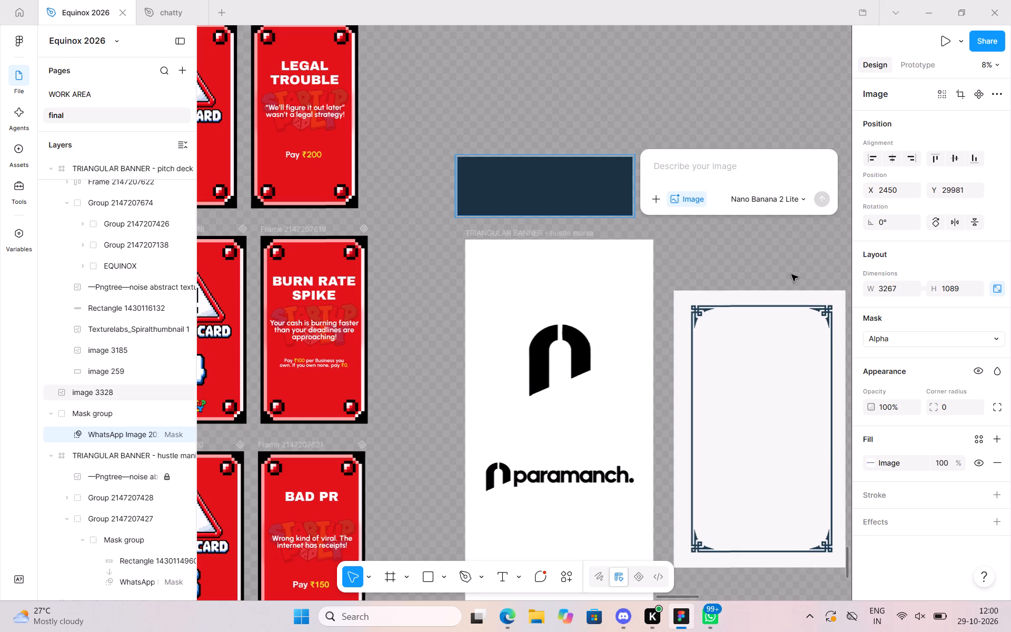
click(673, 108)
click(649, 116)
Take the WhatsApp logo image above the hustle mania banner out of its mask group and remove its mask.
click(564, 191)
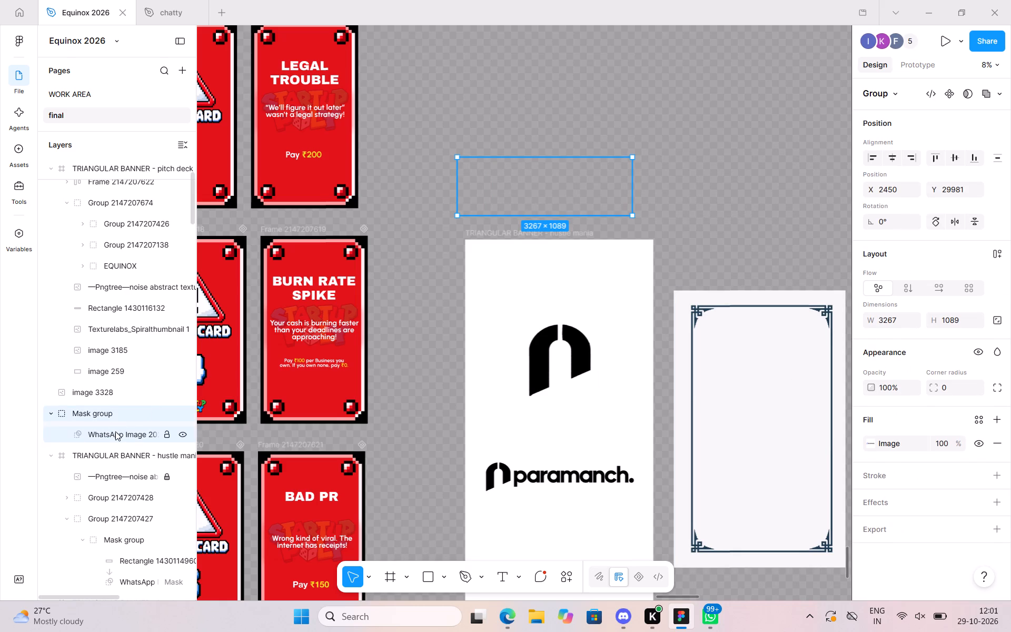
drag(115, 431, 114, 406)
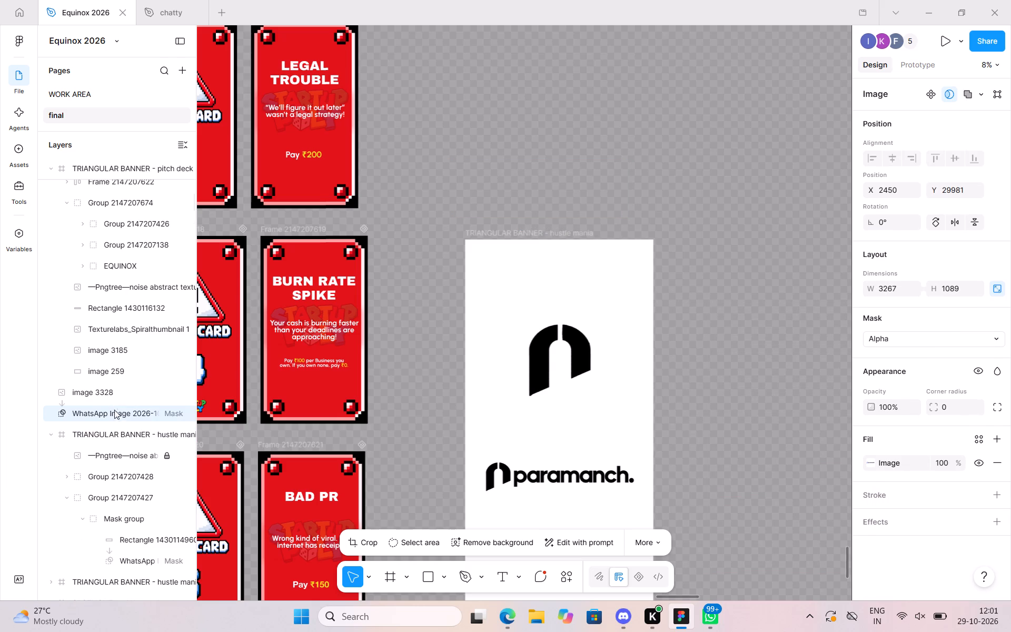
click(114, 416)
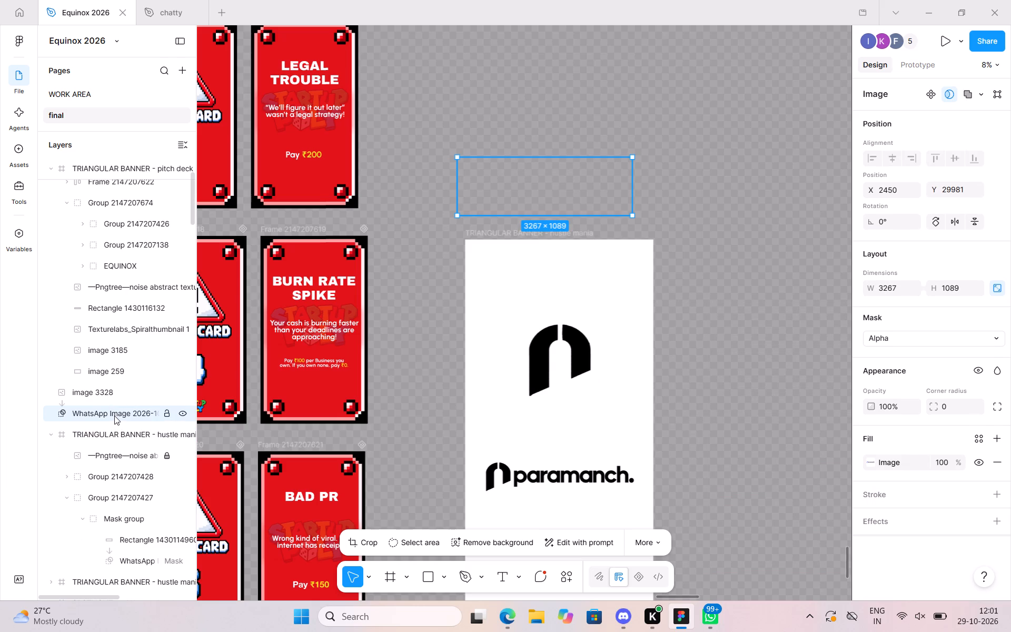
right_click(104, 416)
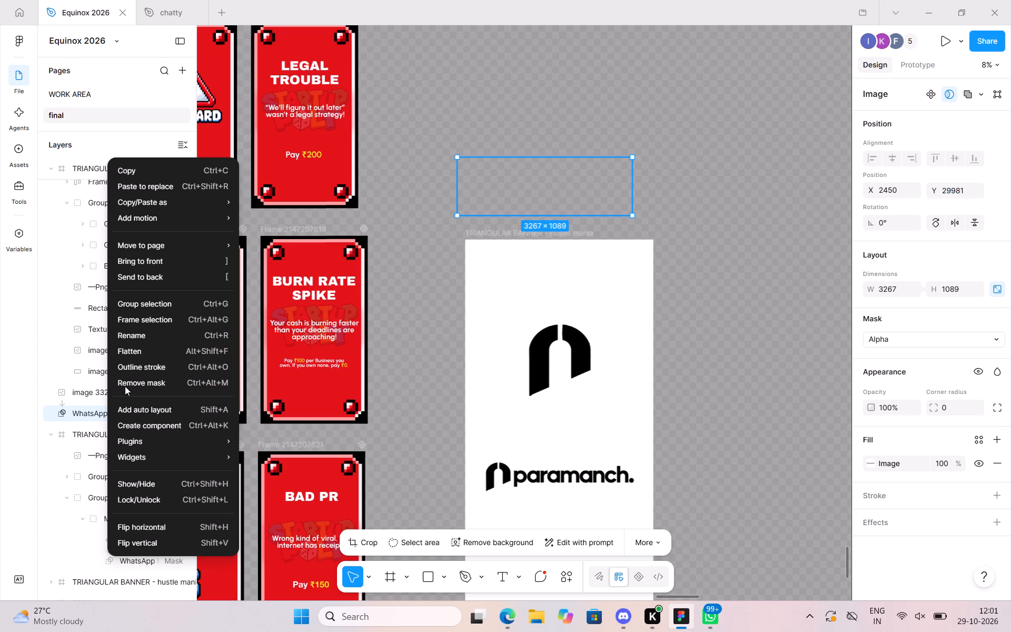
click(162, 381)
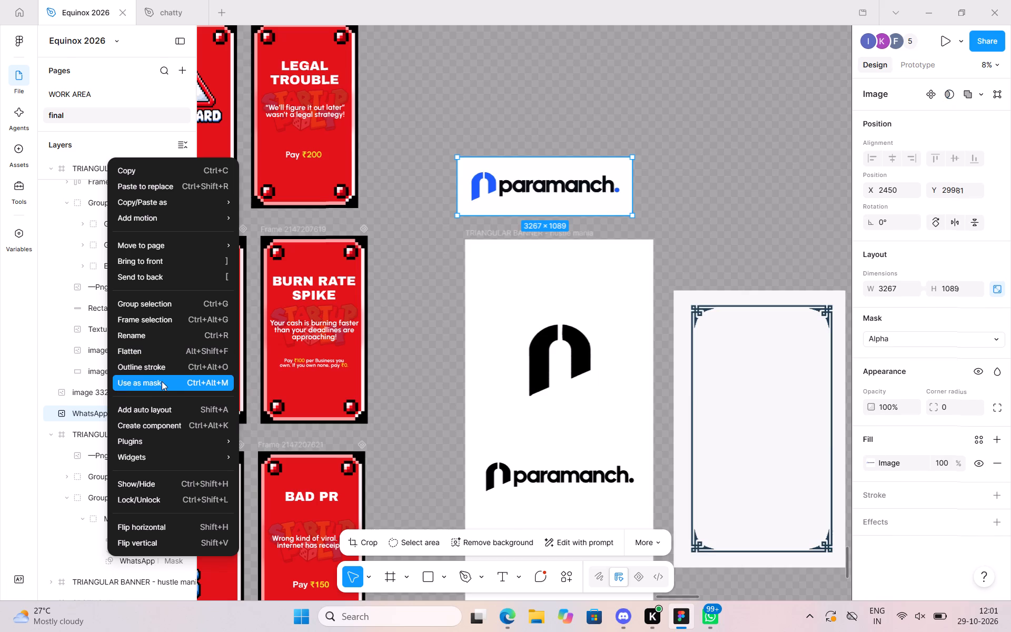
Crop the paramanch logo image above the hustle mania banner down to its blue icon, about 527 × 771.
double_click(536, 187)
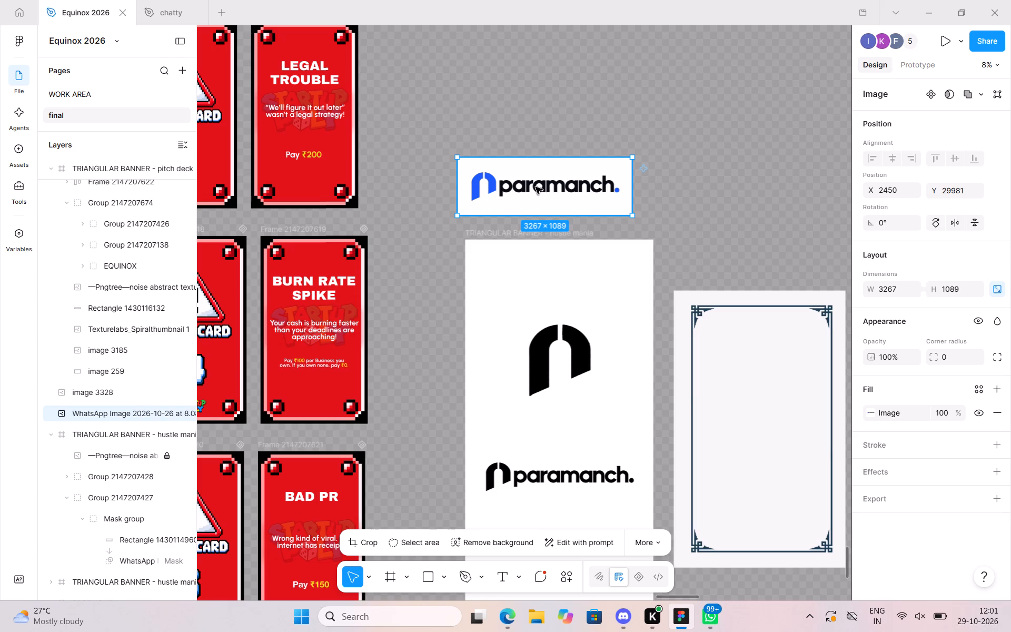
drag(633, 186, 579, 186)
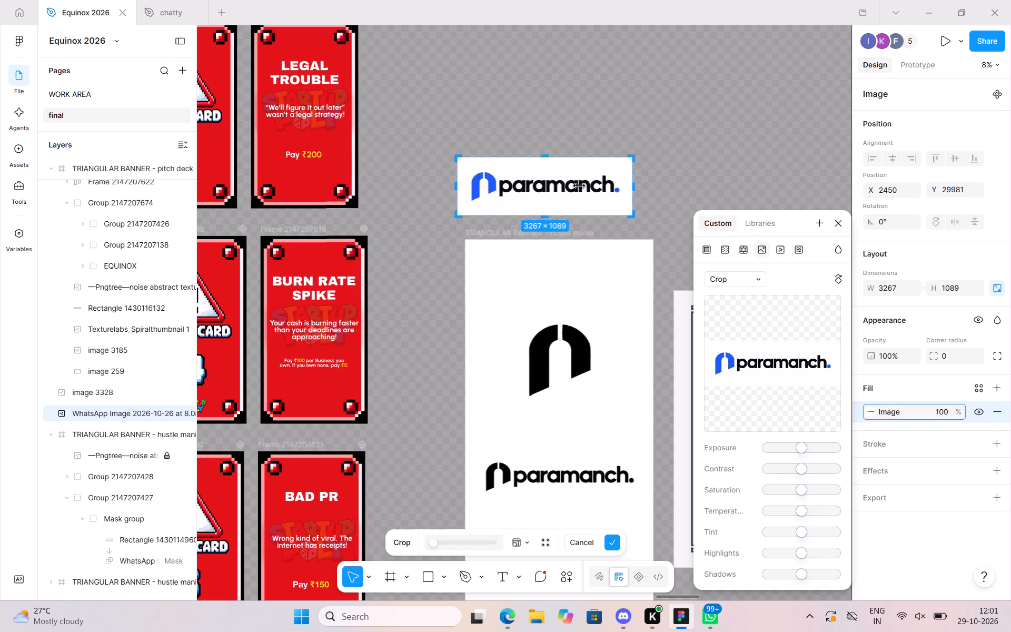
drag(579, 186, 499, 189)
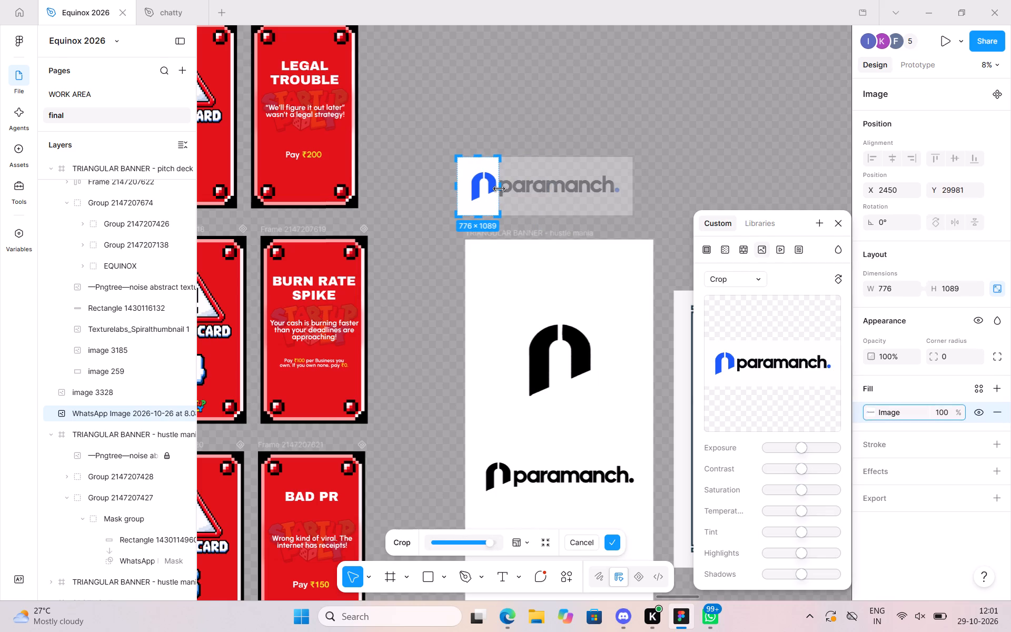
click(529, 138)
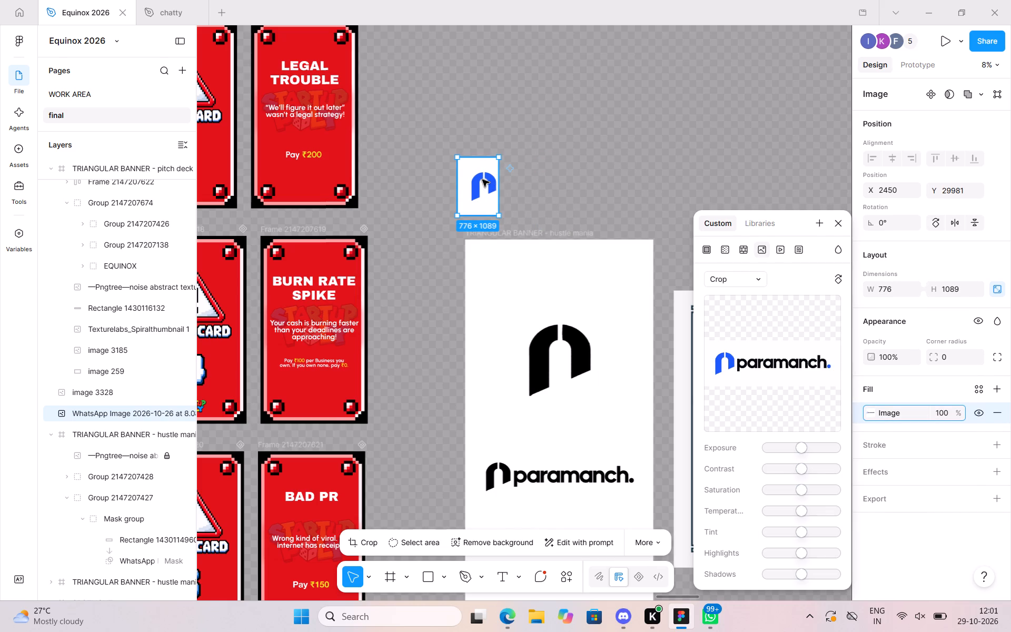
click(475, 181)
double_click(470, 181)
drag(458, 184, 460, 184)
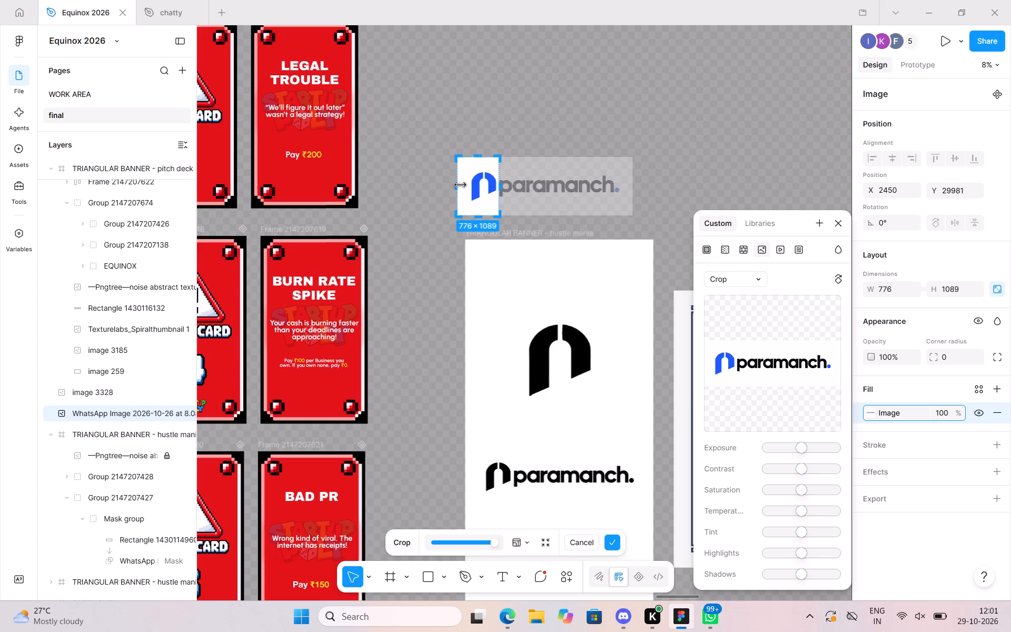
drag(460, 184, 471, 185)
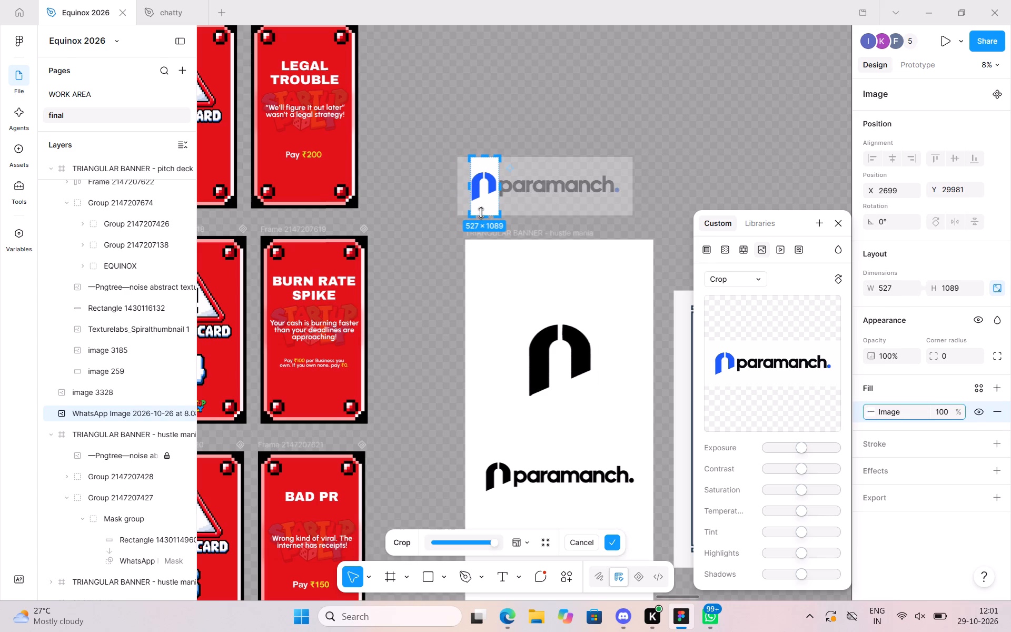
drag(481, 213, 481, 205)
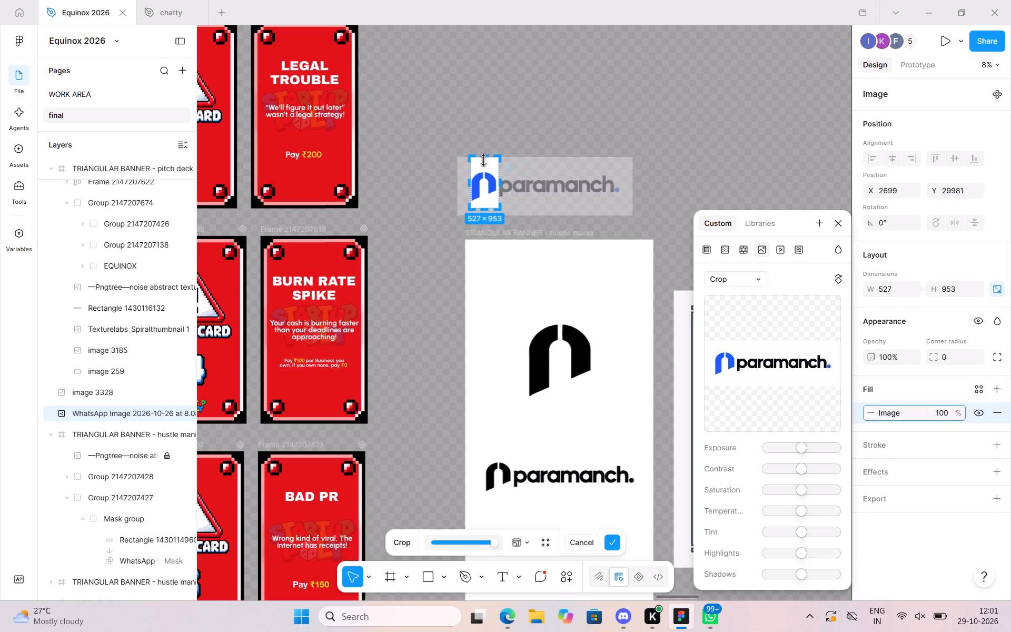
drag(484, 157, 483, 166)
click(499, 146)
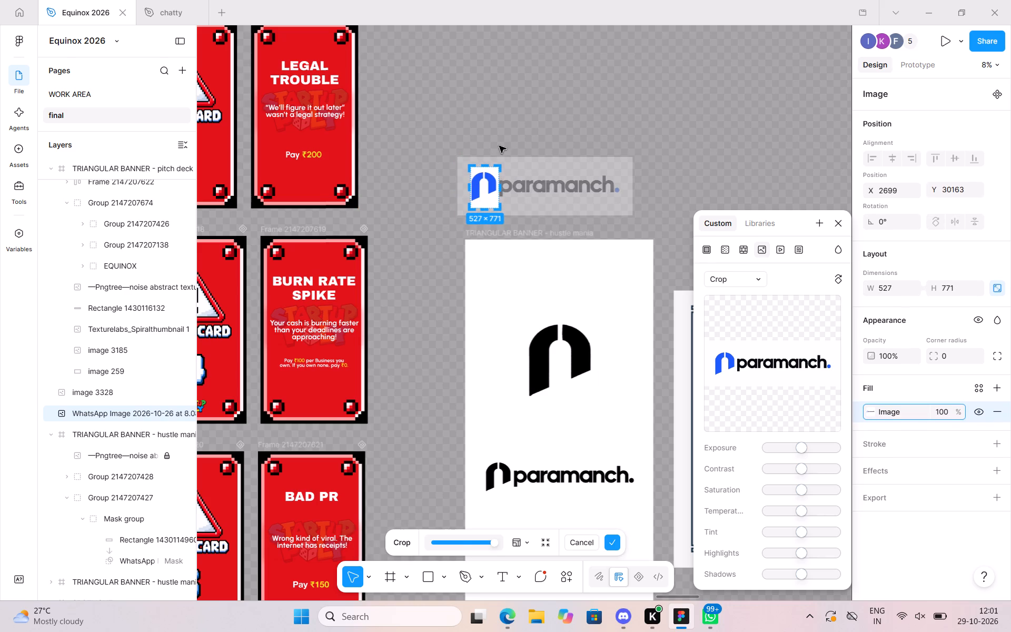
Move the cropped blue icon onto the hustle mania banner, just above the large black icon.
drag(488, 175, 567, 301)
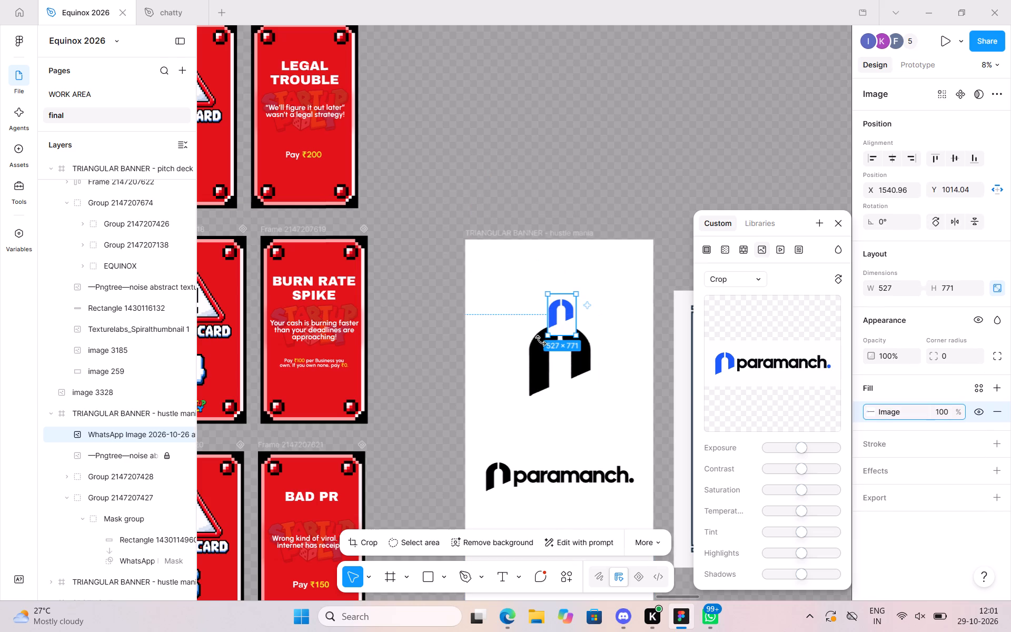
Move the large black icon group out of the hustle mania banner onto the empty canvas above it.
click(543, 345)
drag(543, 345, 547, 318)
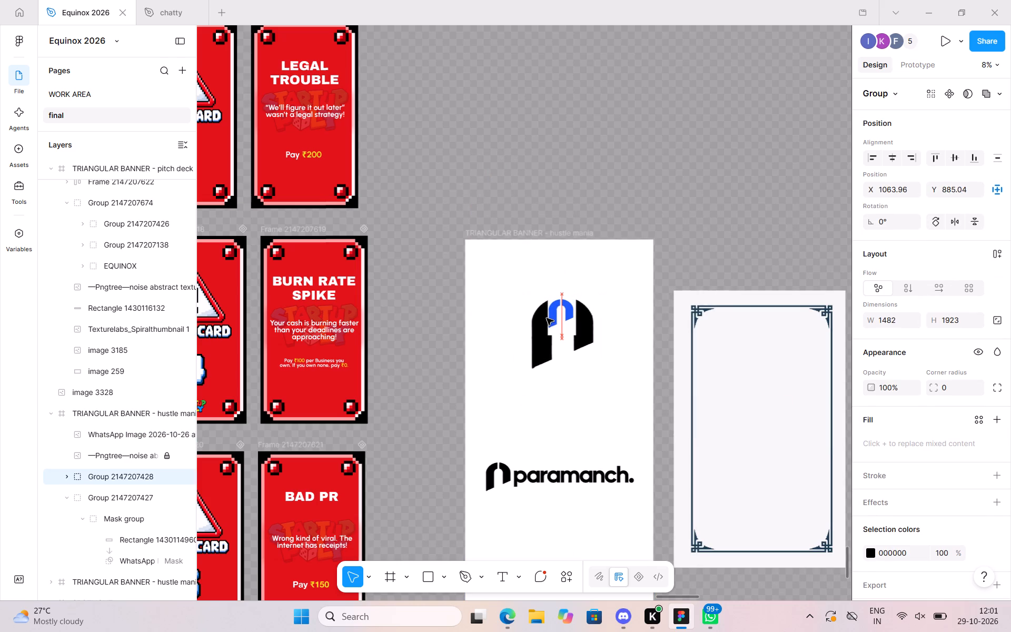
drag(547, 318, 619, 167)
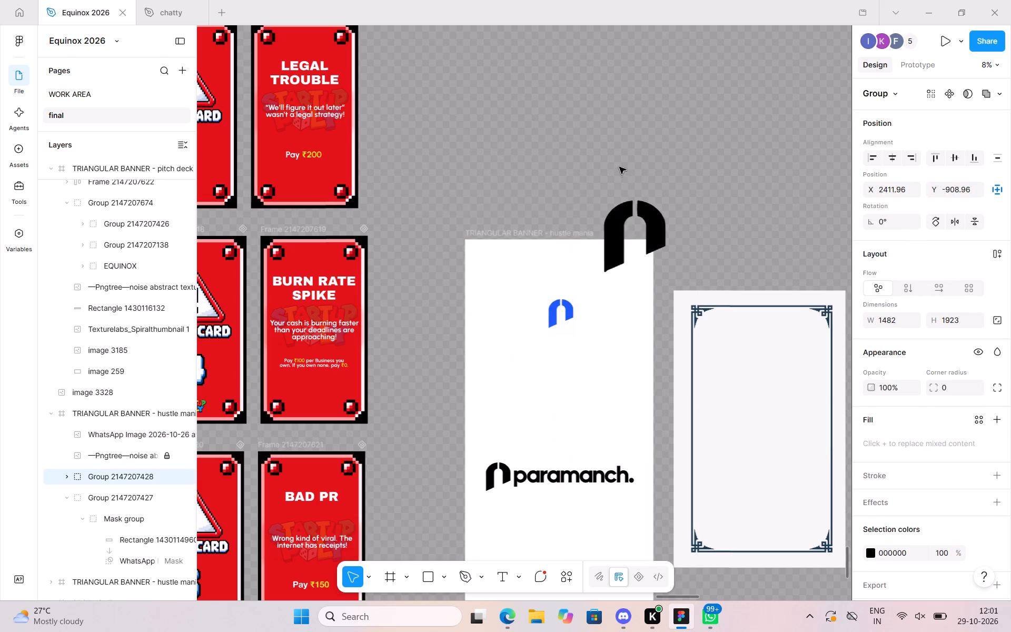
drag(619, 167, 614, 163)
click(553, 312)
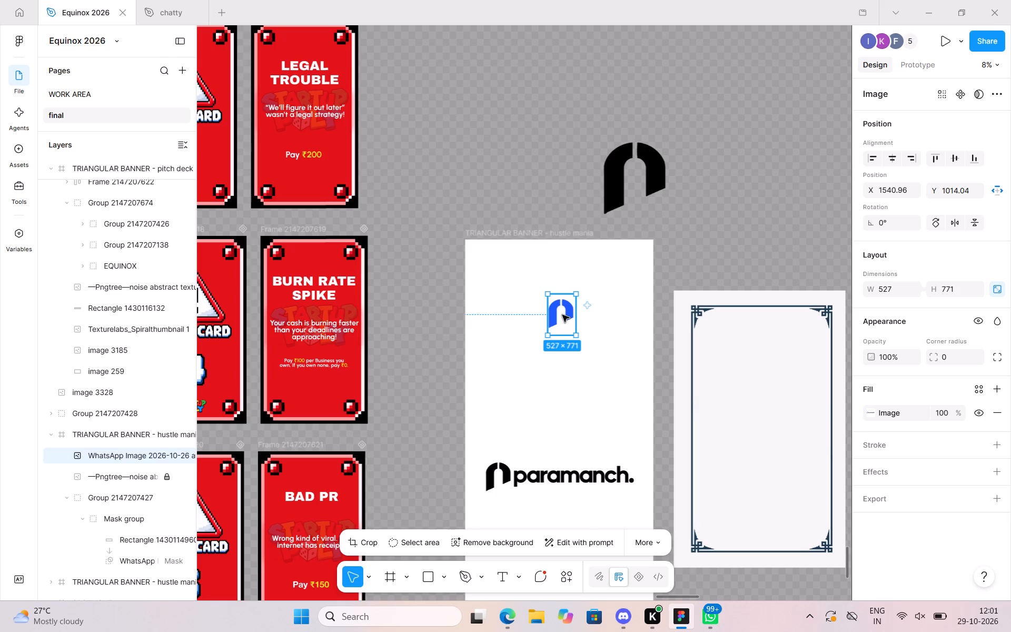
Duplicate the black icon group and place the copy beside the original, above the banner.
click(644, 161)
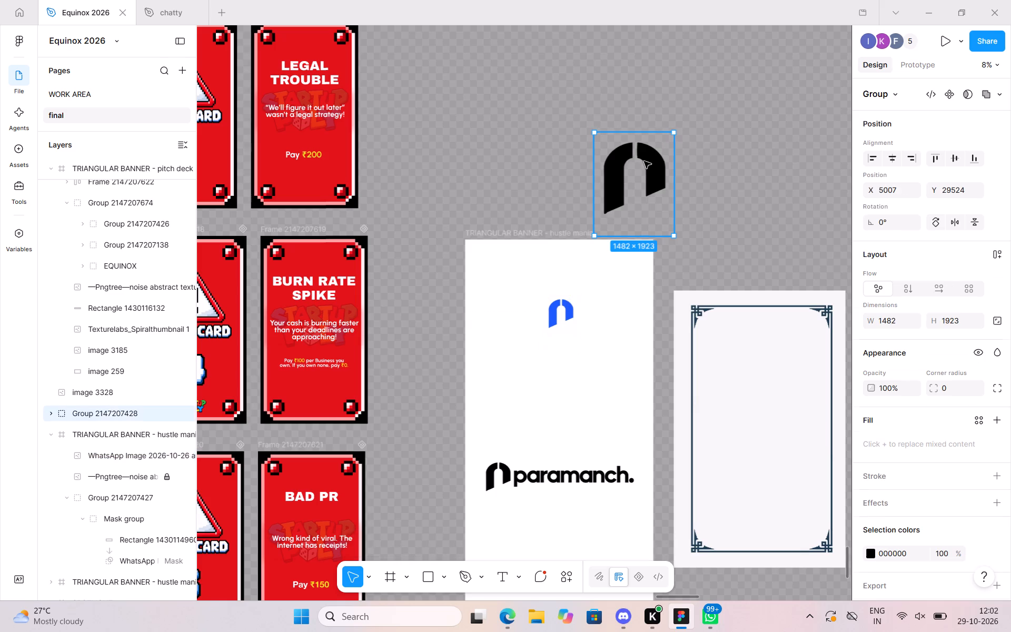
key(ctrl+d)
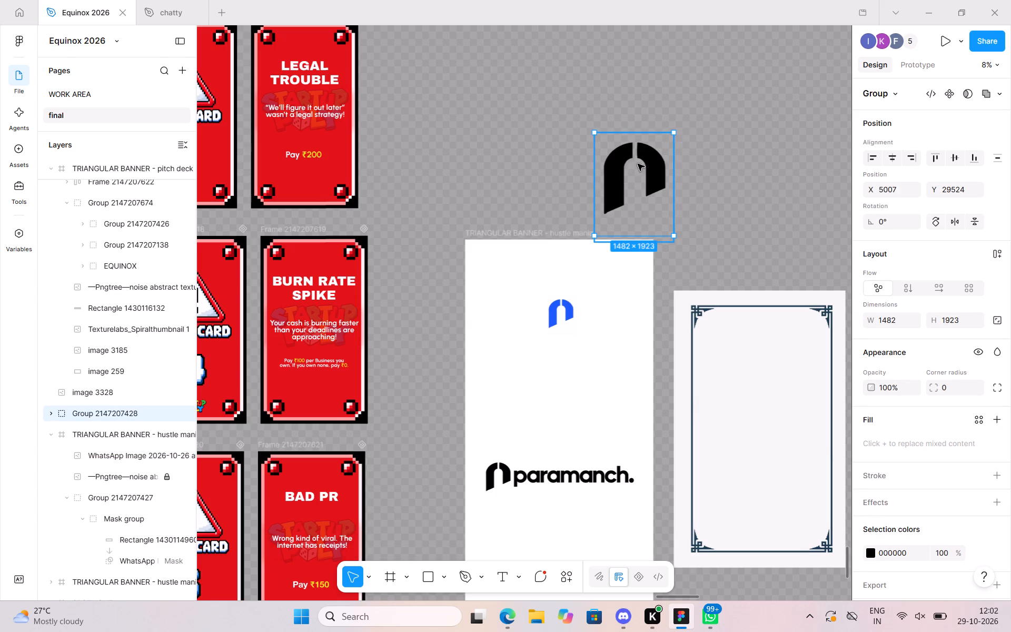
drag(638, 164, 544, 135)
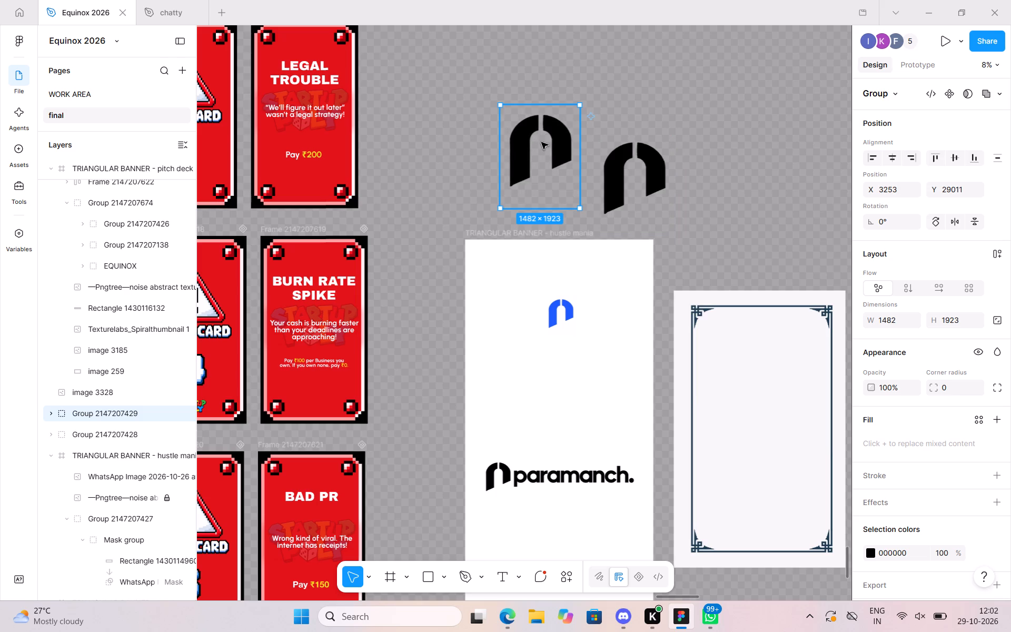
Take the mask group out of the duplicated icon's parent group in the layer hierarchy.
right_click(541, 142)
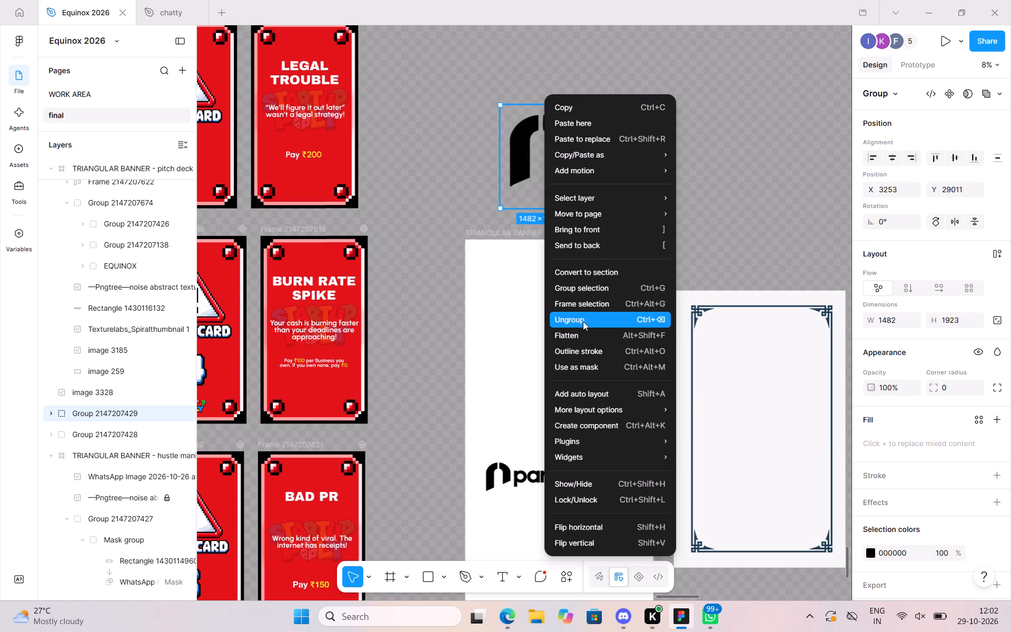
click(449, 170)
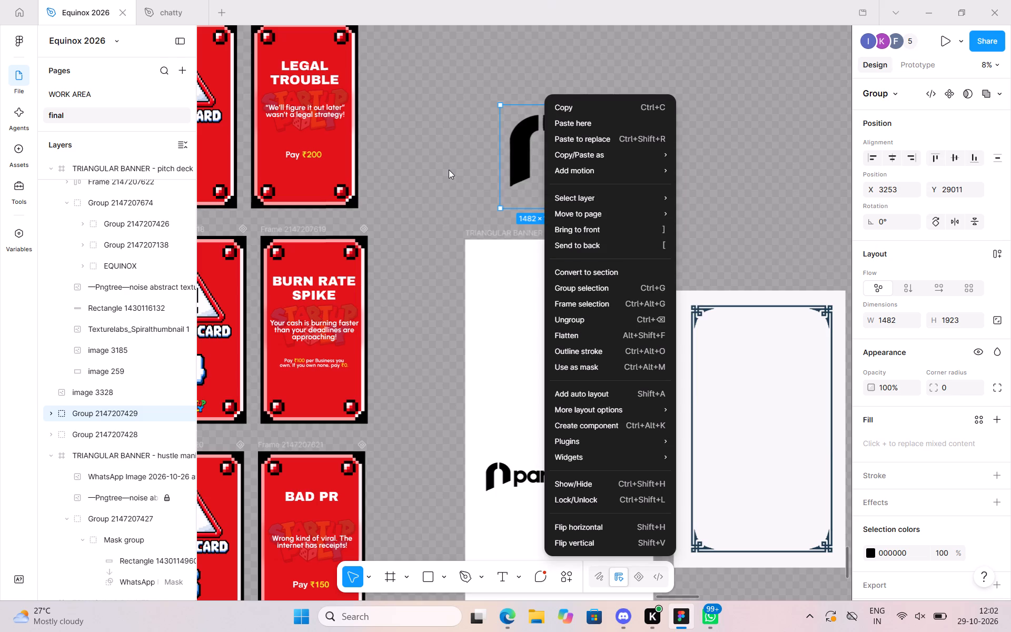
click(51, 415)
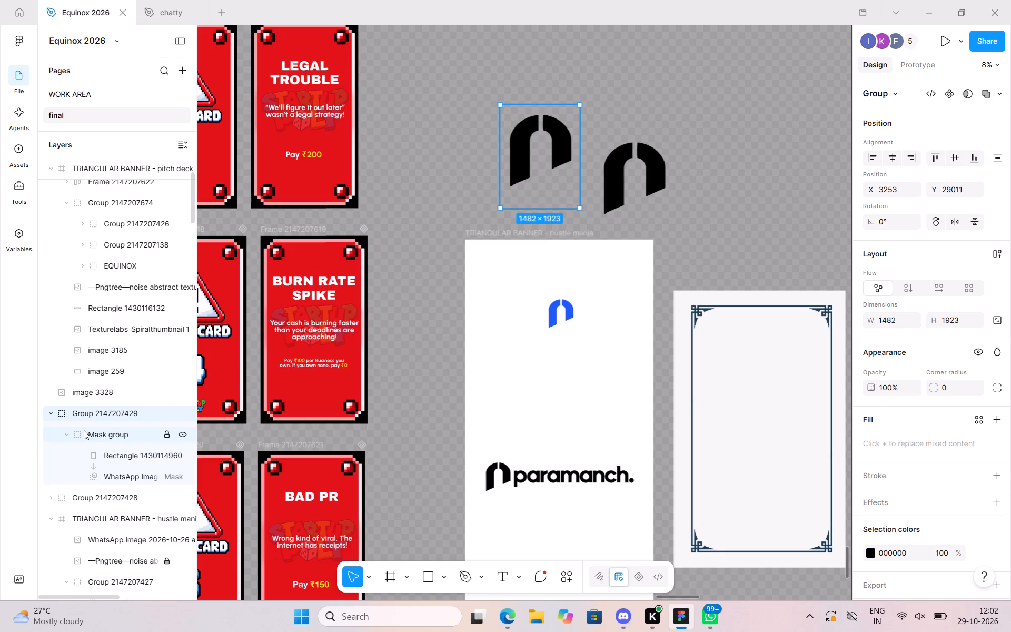
drag(84, 430, 85, 405)
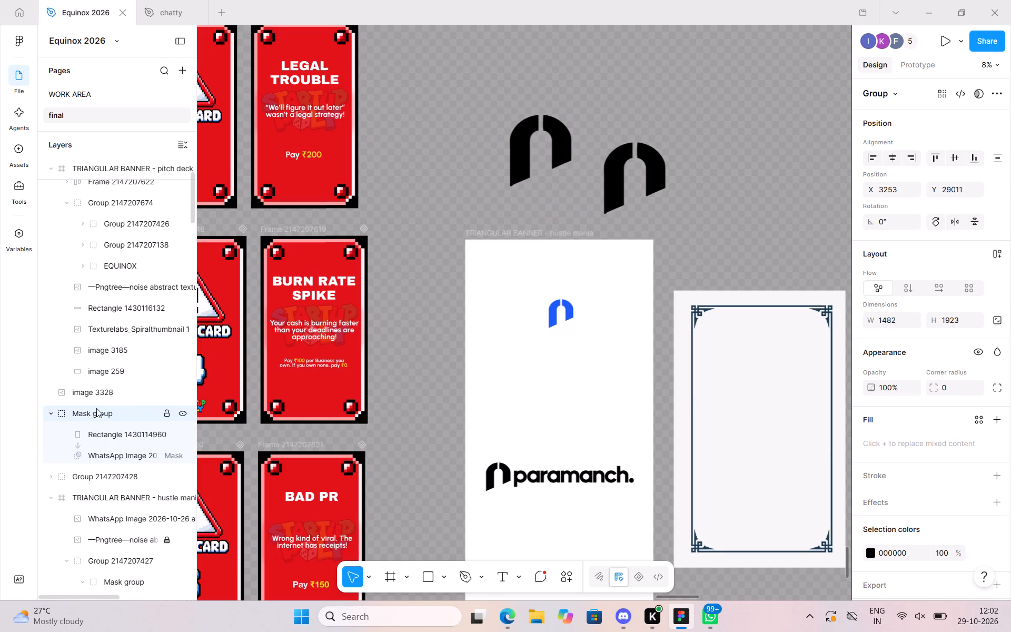
Remove the mask from the WhatsApp image in the copied mask group and delete the black rectangle covering it.
right_click(523, 151)
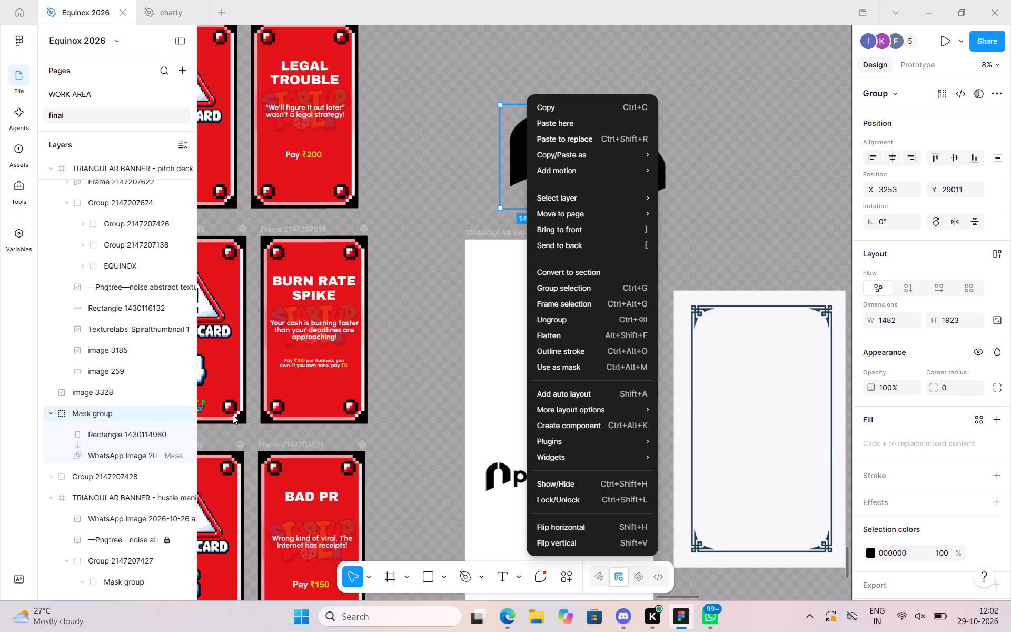
right_click(102, 454)
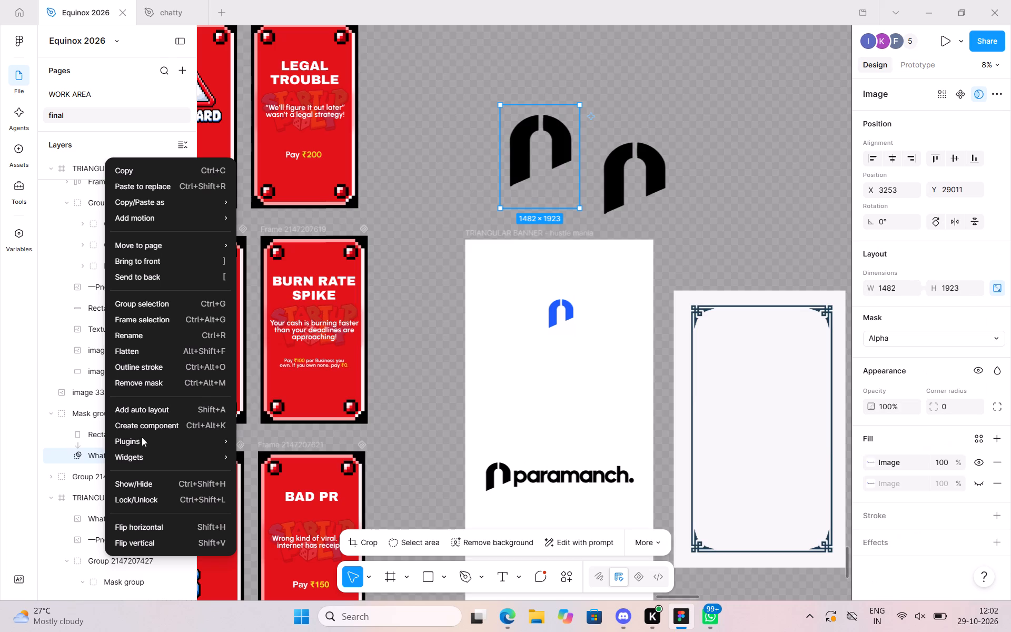
click(160, 384)
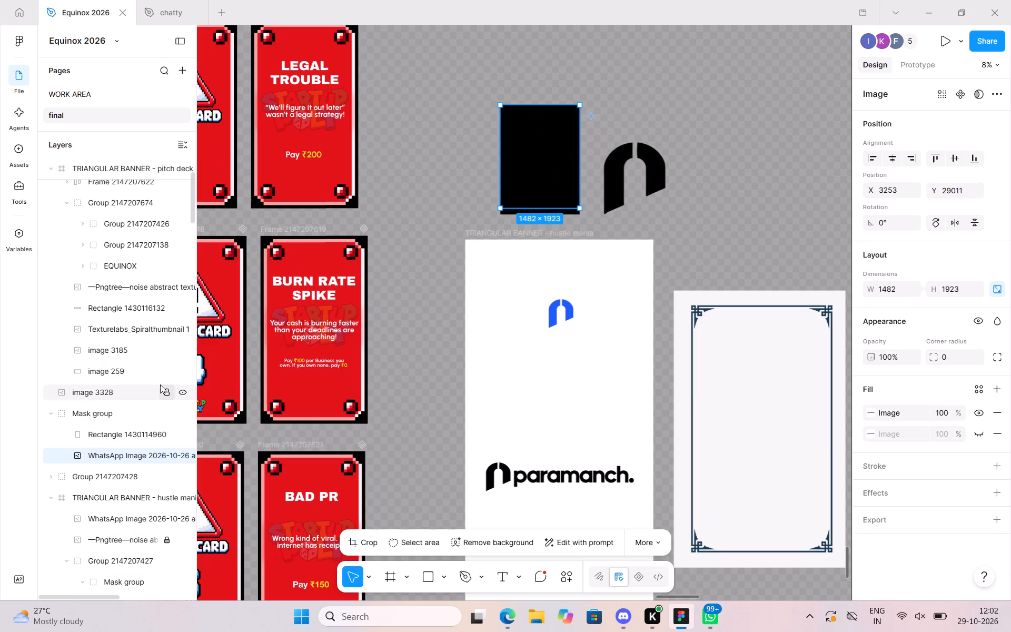
click(111, 434)
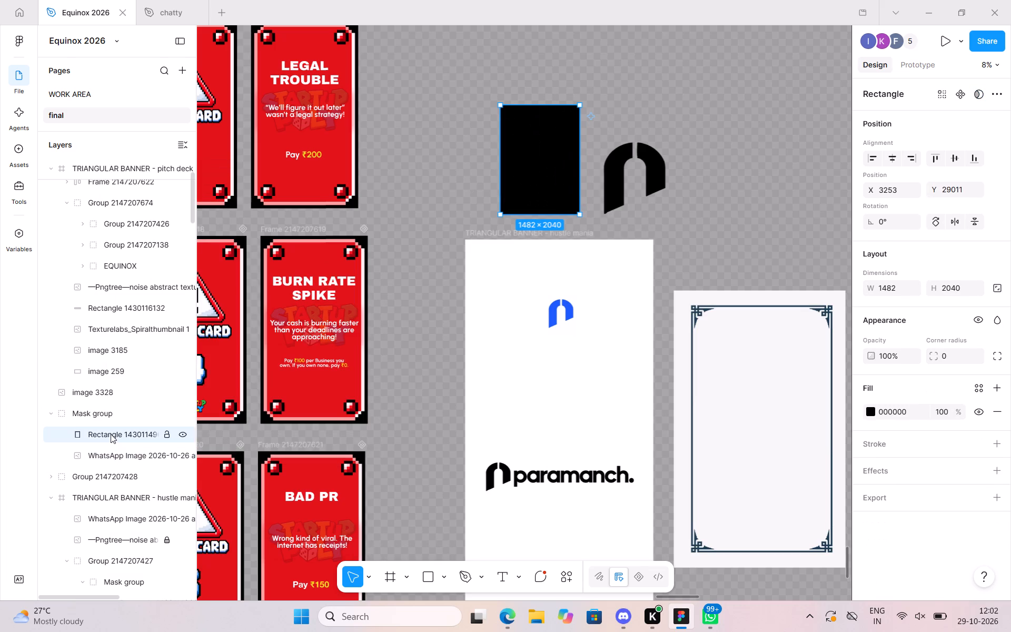
key(Delete)
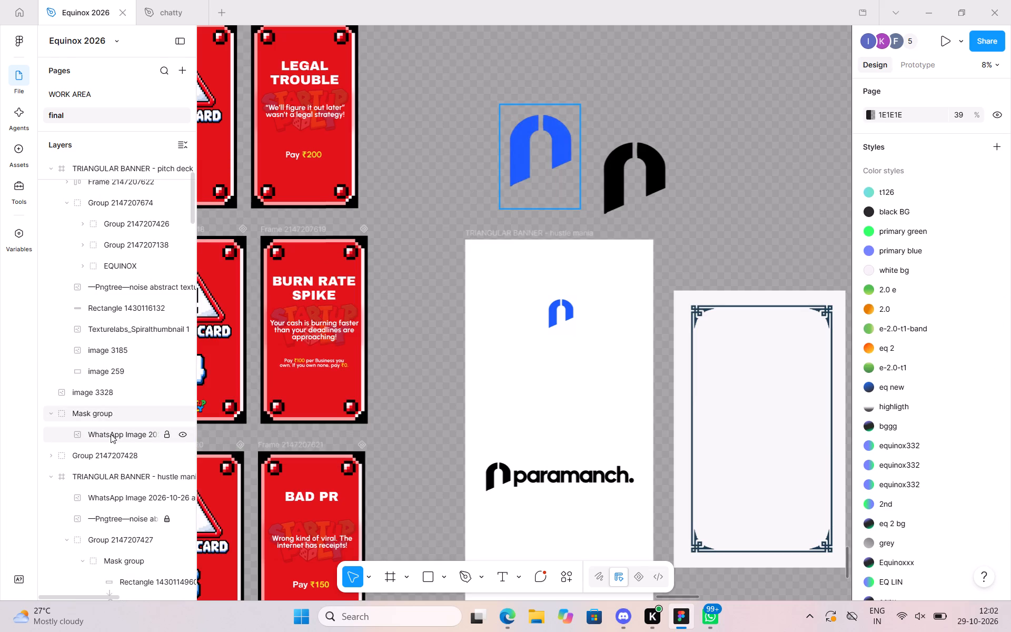
Delete the original black icon group above the banner.
click(642, 165)
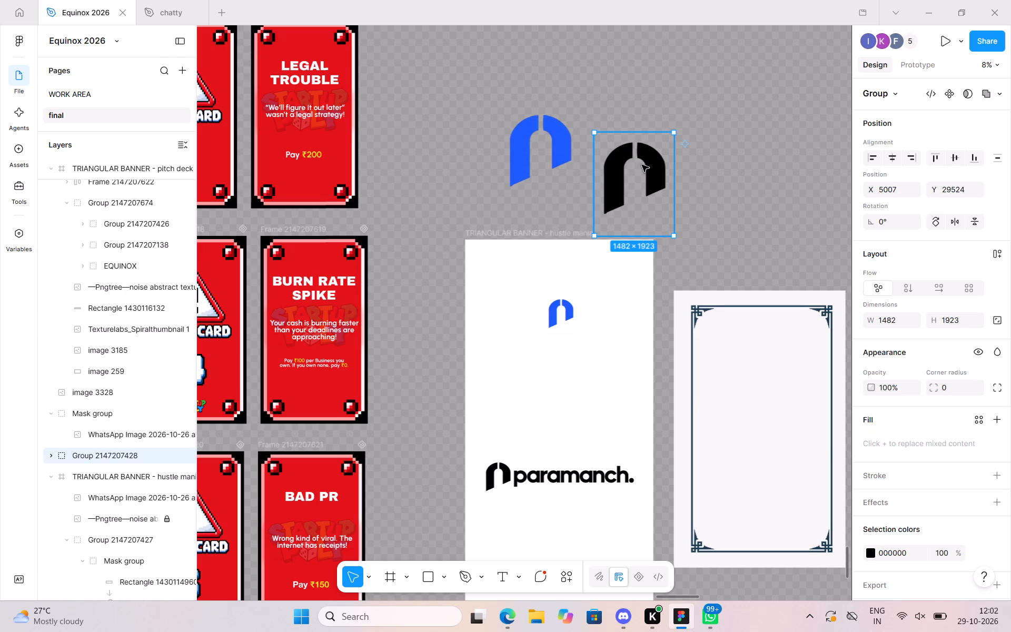
click(640, 165)
key(Delete)
Delete the small cropped blue icon from the hustle mania banner.
click(560, 297)
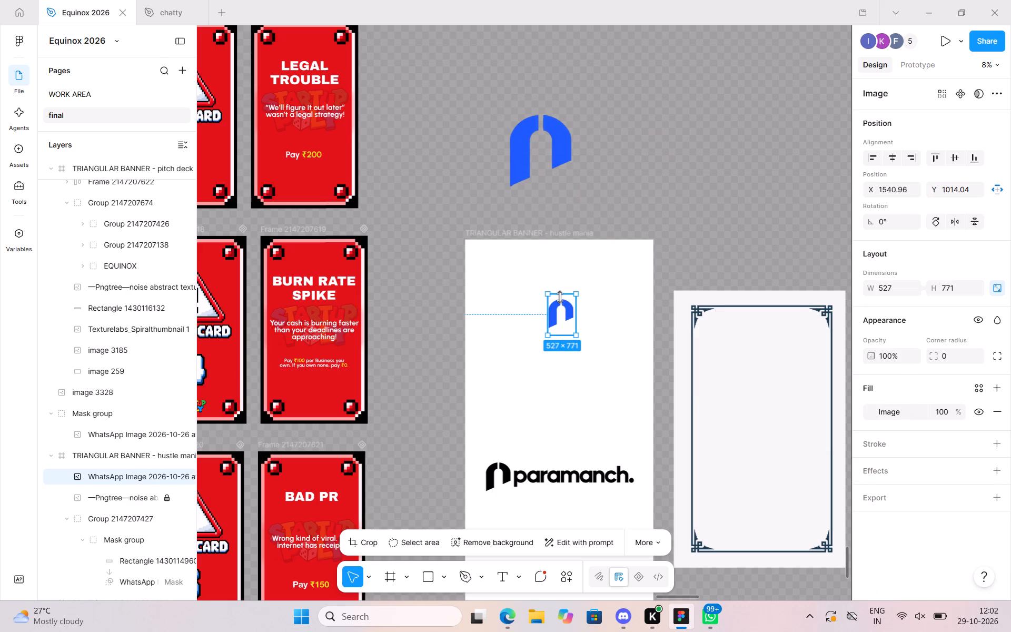
key(Delete)
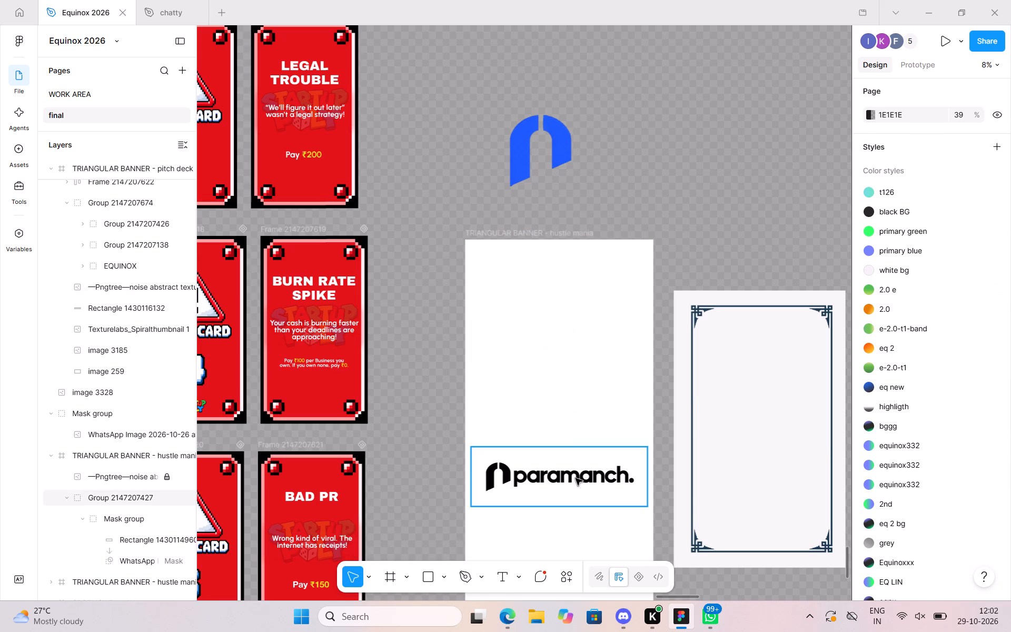
key(Delete)
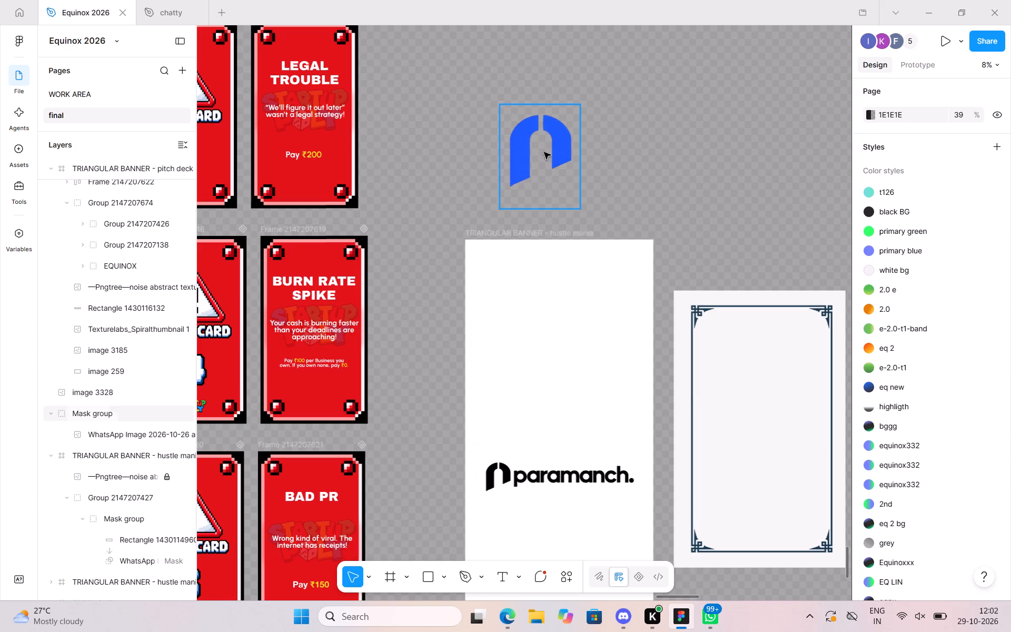
Move the large blue icon into the hustle mania banner, horizontally centred above the paramanch wordmark.
click(535, 156)
drag(535, 156, 537, 363)
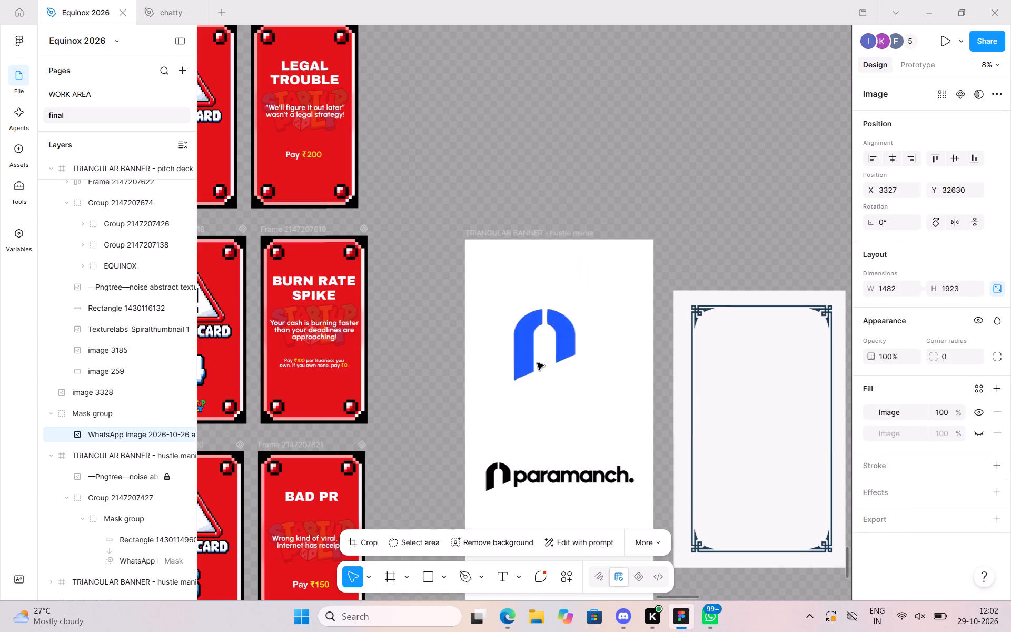
drag(537, 363, 554, 362)
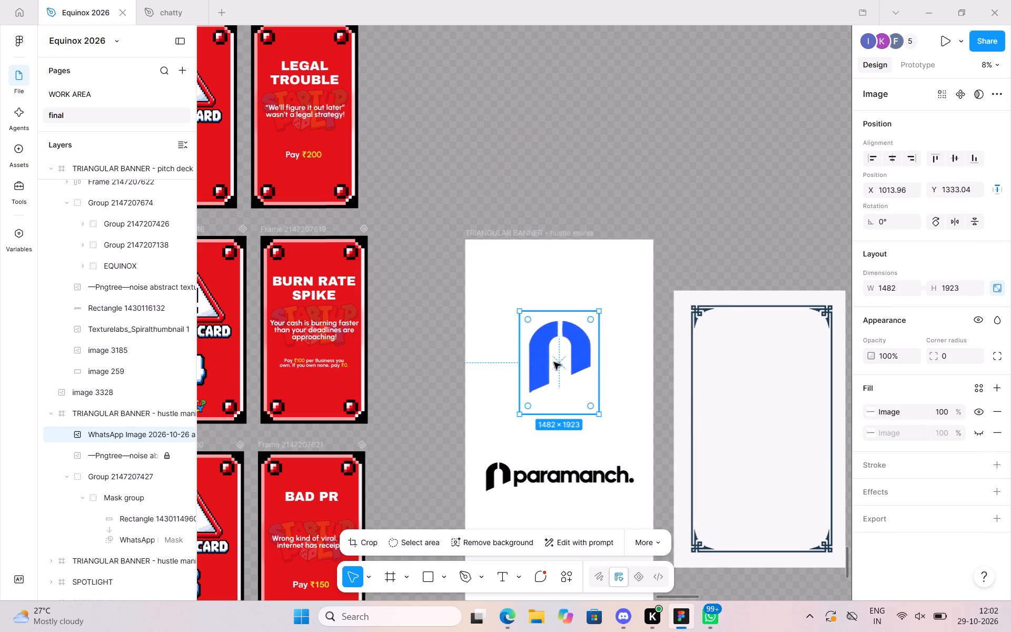
Duplicate the blue icon and move the copy down to just below the paramanch wordmark, overlapping it slightly.
key(ctrl+d)
drag(554, 362, 540, 526)
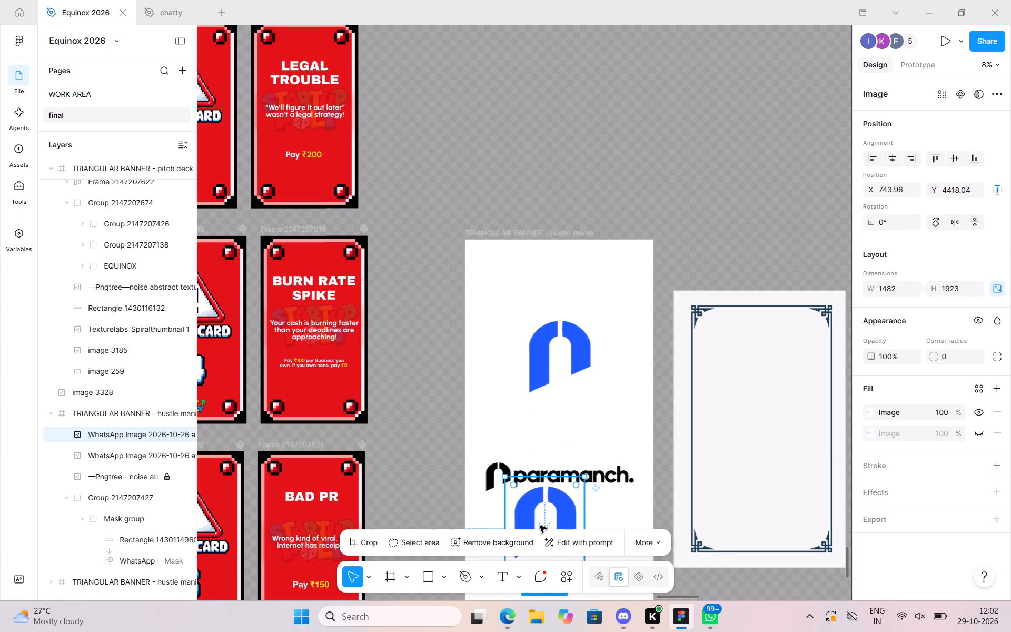
Delete the group with the black paramanch logo from the hustle mania banner.
click(493, 473)
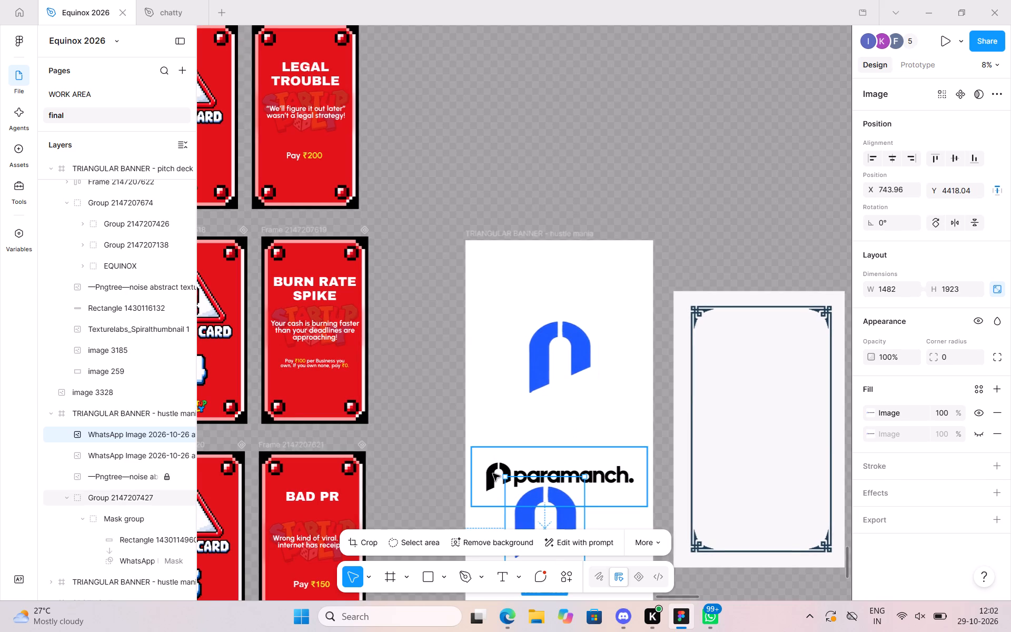
key(Delete)
Widen the crop of the lower blue icon copy to about 7702 × 1923 so it covers the full paramanch logo.
scroll(493, 473, down, 1)
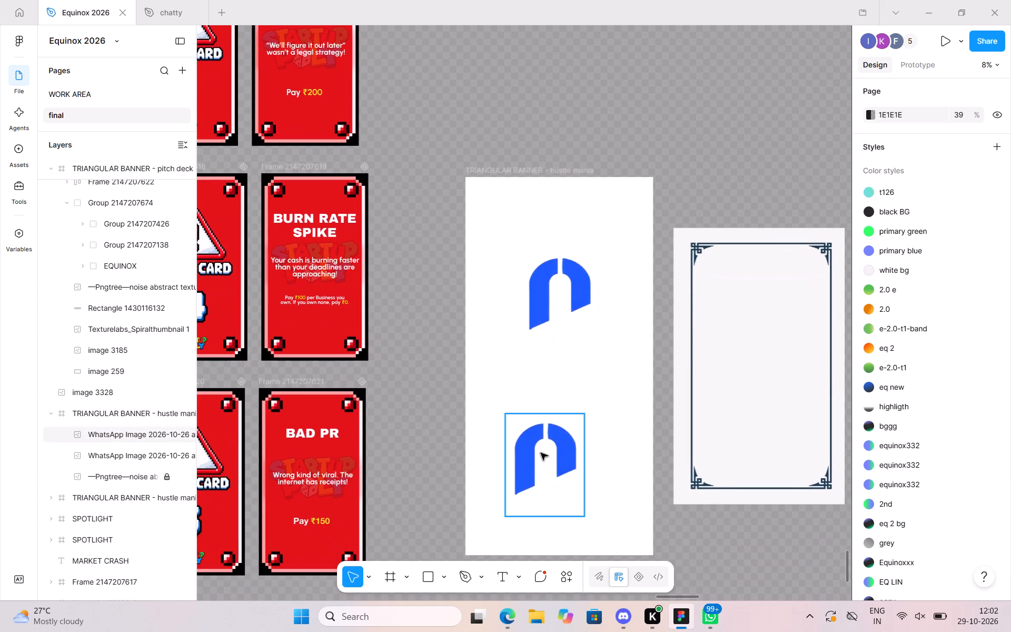
triple_click(541, 453)
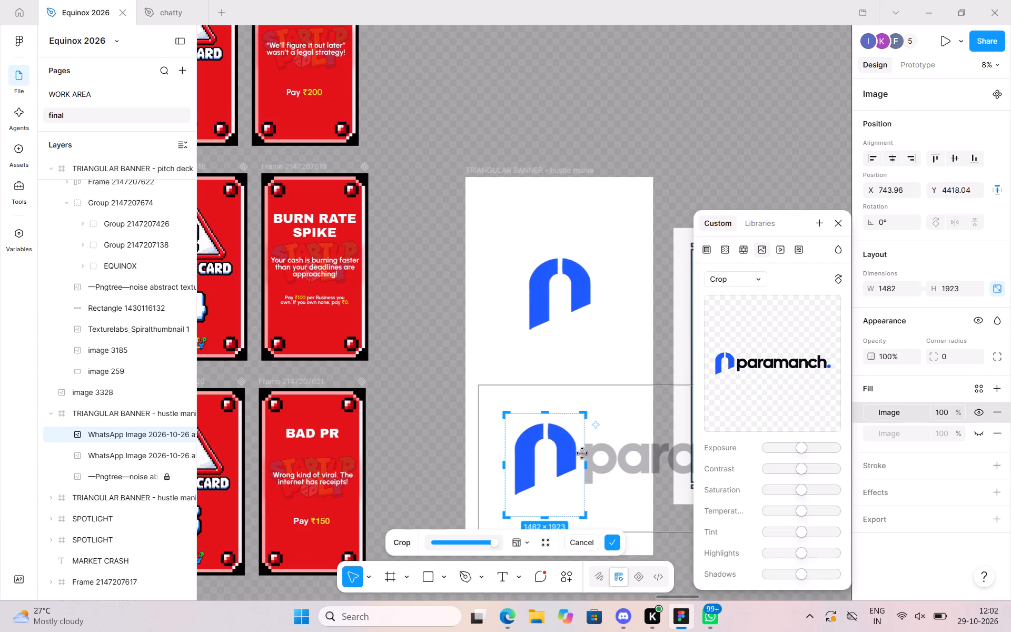
drag(586, 462, 746, 471)
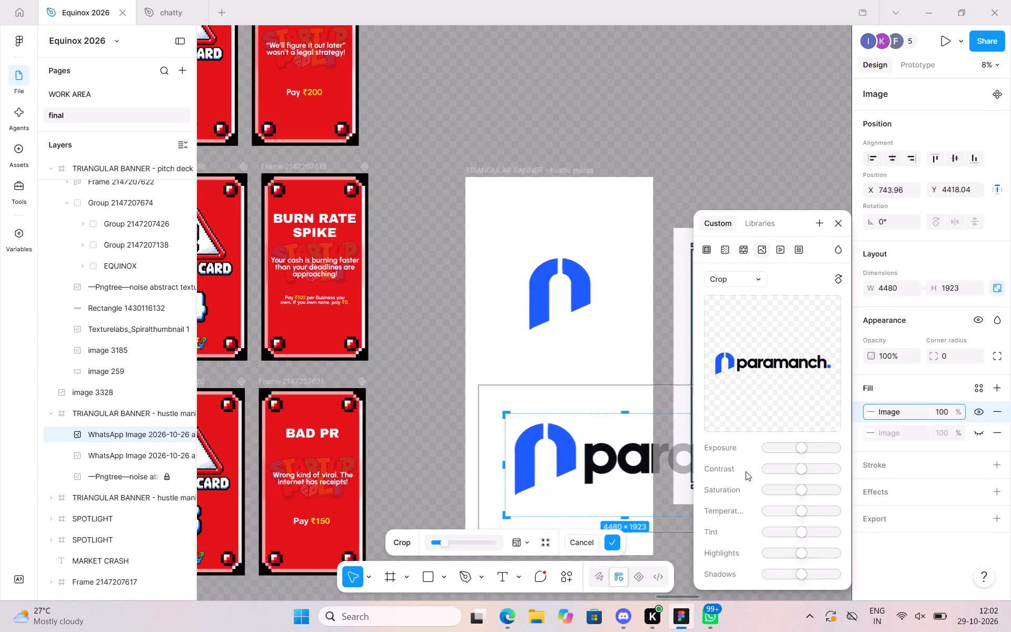
drag(746, 471, 825, 467)
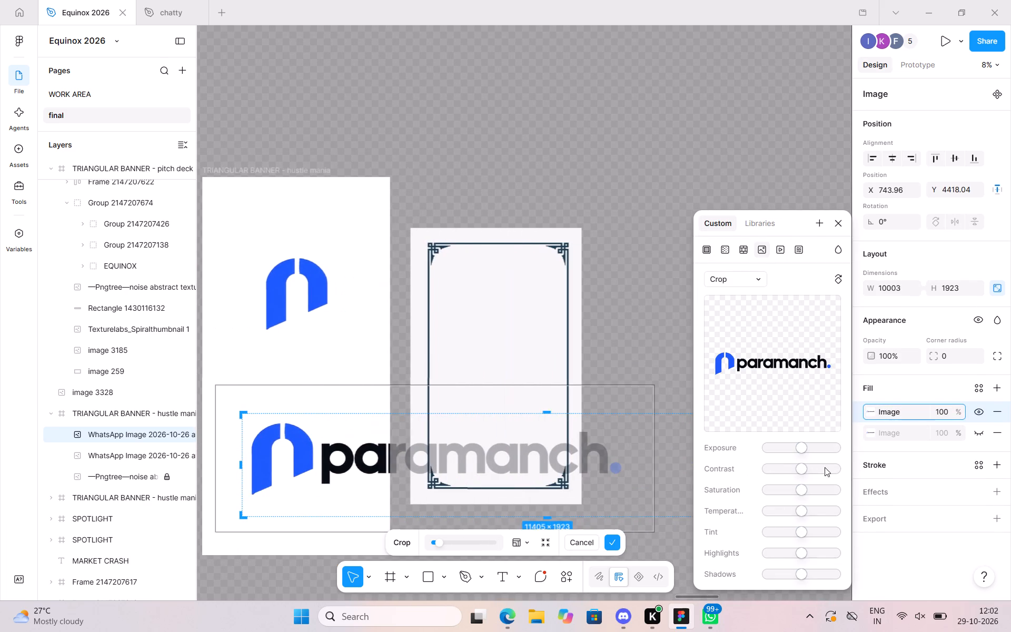
drag(825, 467, 652, 461)
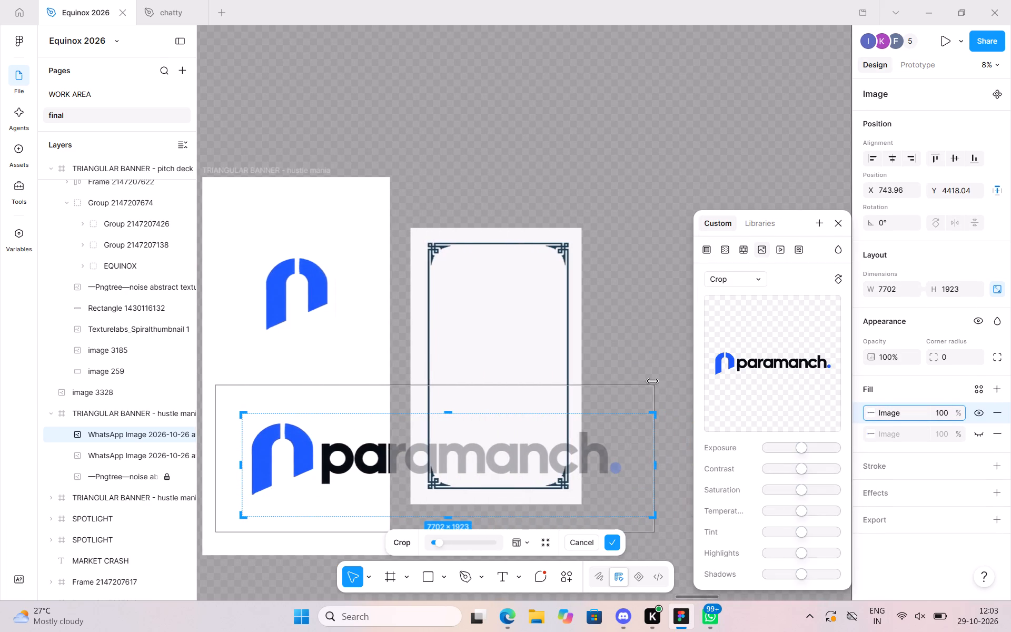
click(649, 361)
click(649, 361)
Scale the full paramanch logo down to about 2908 × 726 and centre it horizontally below the blue icon, at about Y 4213.
drag(346, 446, 276, 460)
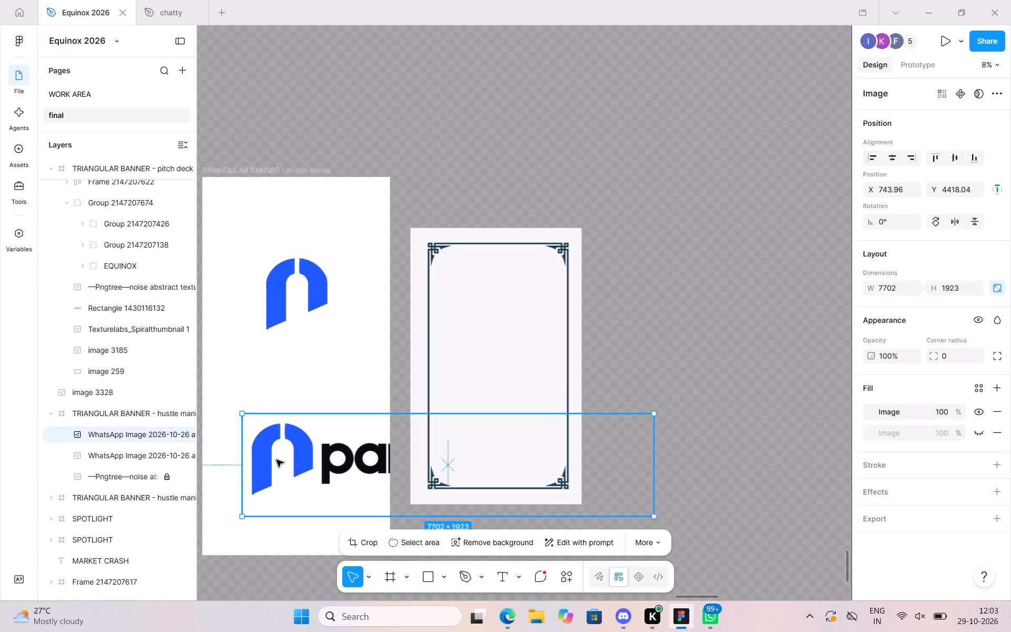
drag(276, 460, 369, 383)
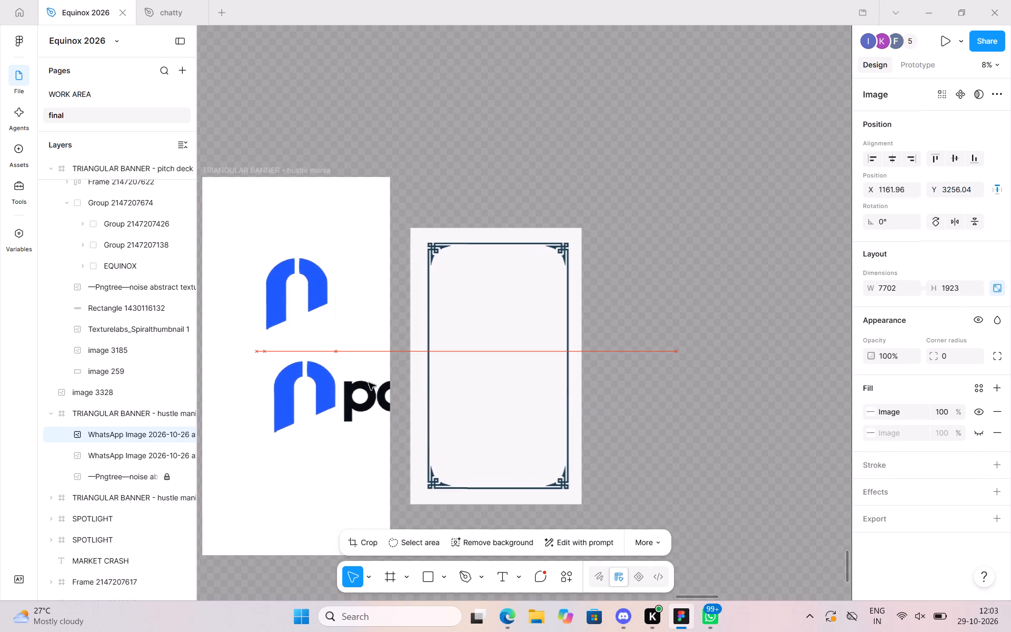
drag(369, 383, 353, 396)
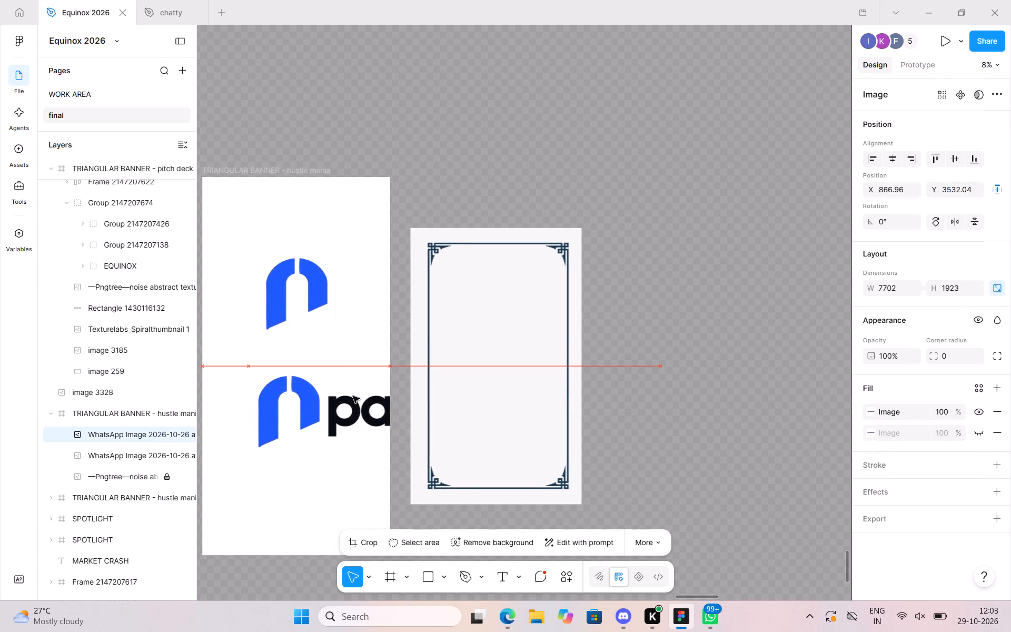
drag(353, 396, 350, 392)
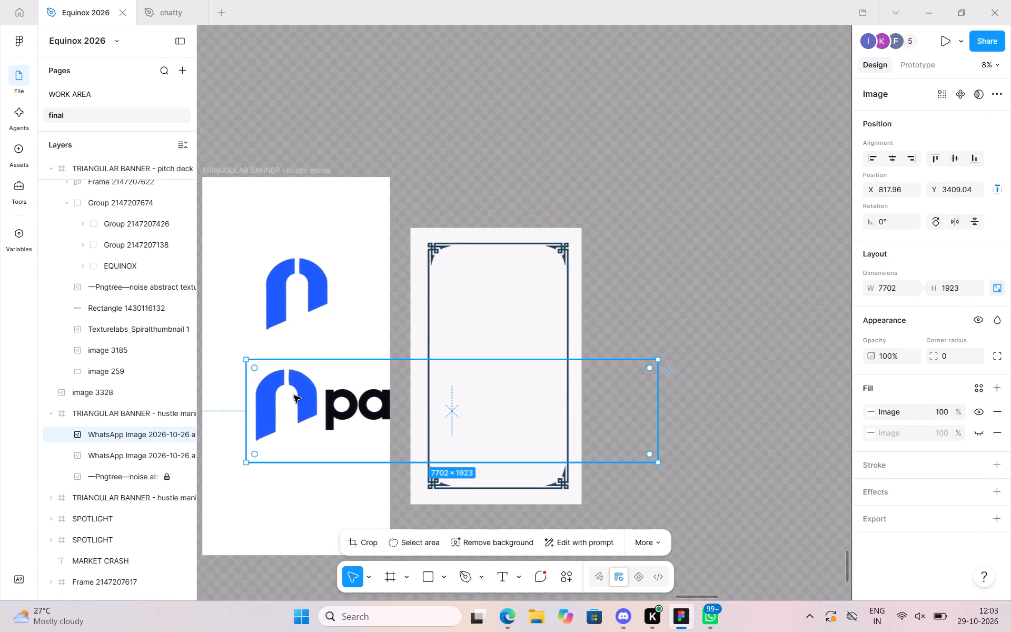
right_click(294, 396)
click(294, 396)
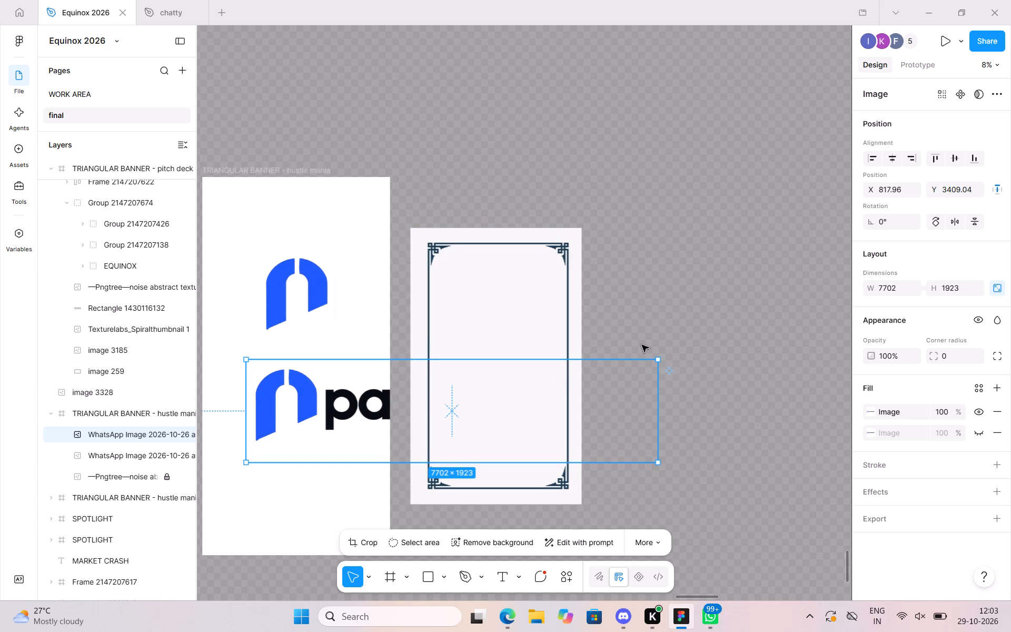
drag(655, 362, 390, 409)
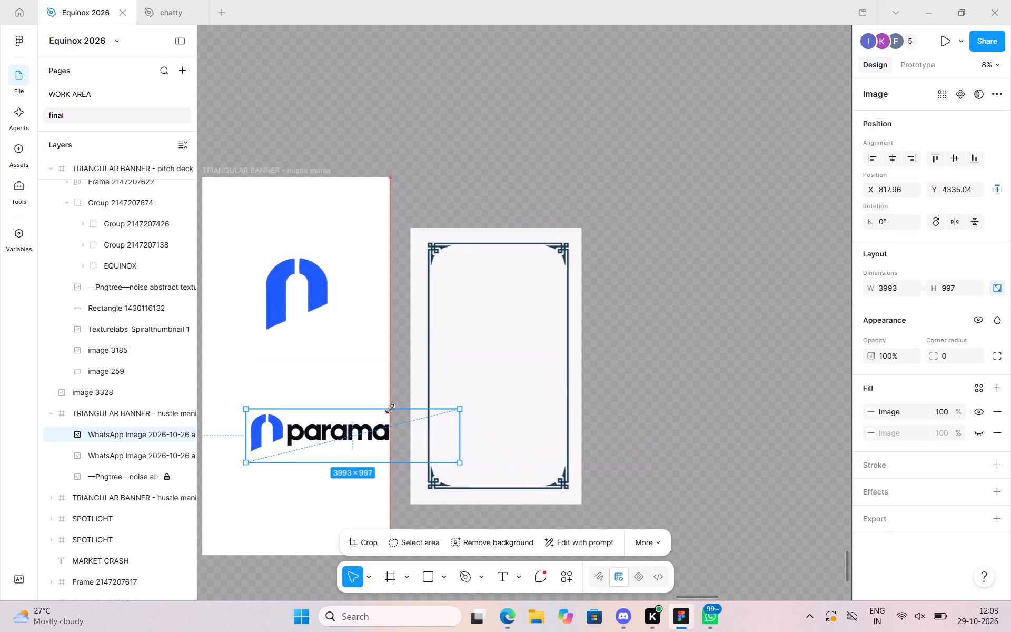
drag(390, 409, 354, 423)
drag(334, 433, 303, 423)
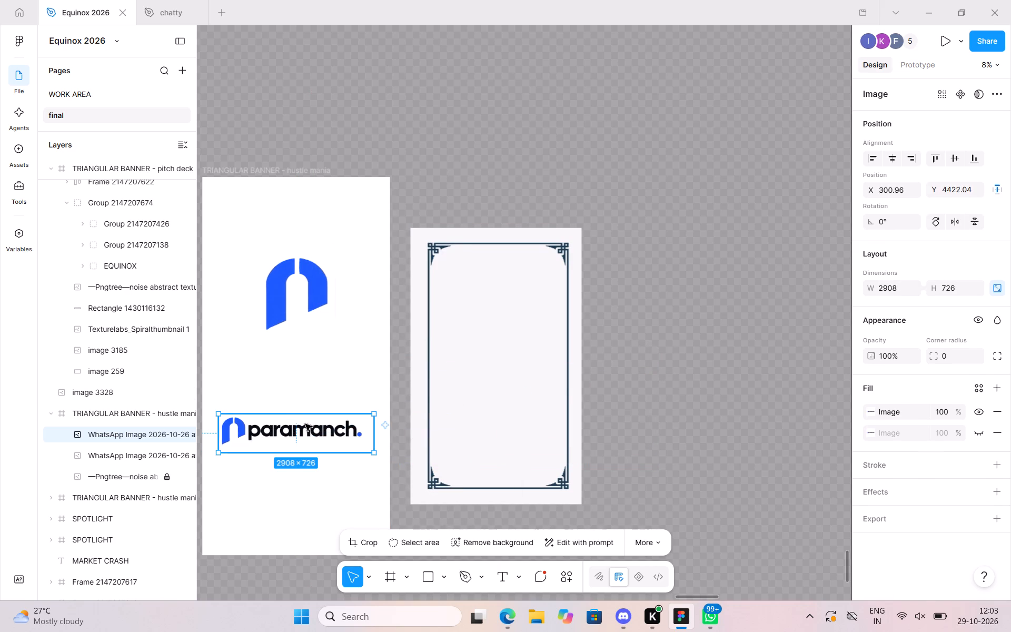
scroll(309, 427, right, 1)
drag(398, 430, 401, 420)
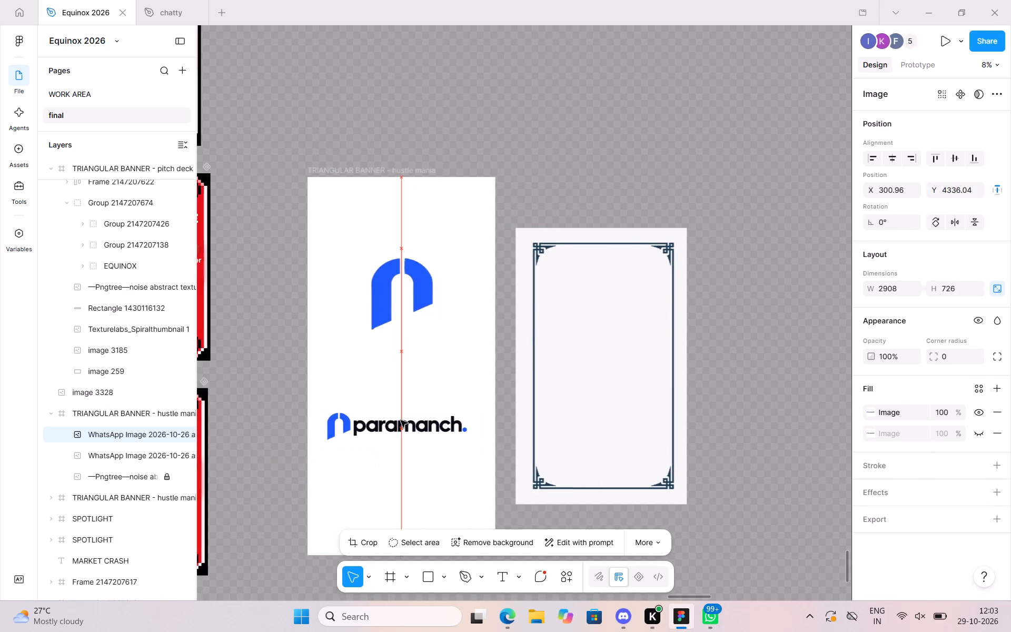
drag(401, 420, 401, 419)
Enlarge the blue icon to about 2020 × 2621 and place it above the paramanch logo, at about X 660, Y 1259.
click(422, 287)
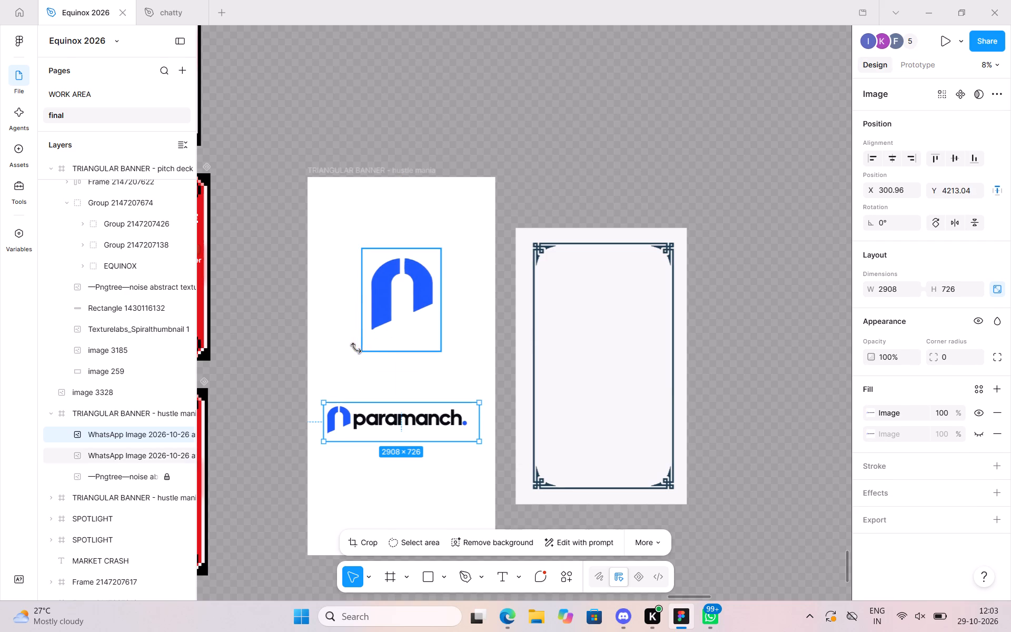
drag(363, 348, 336, 386)
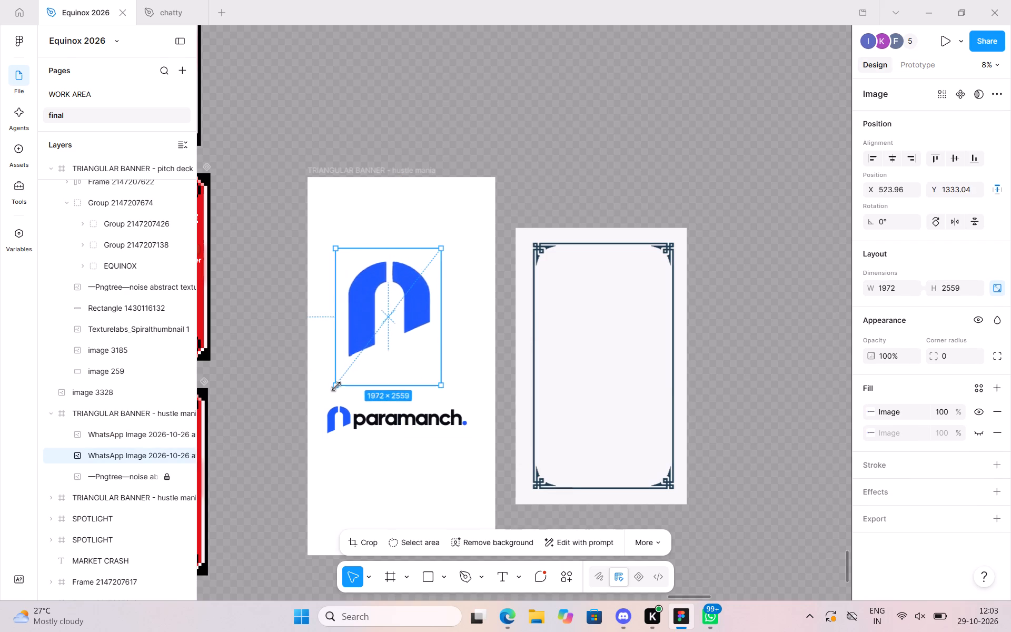
drag(336, 386, 333, 389)
drag(391, 298, 409, 296)
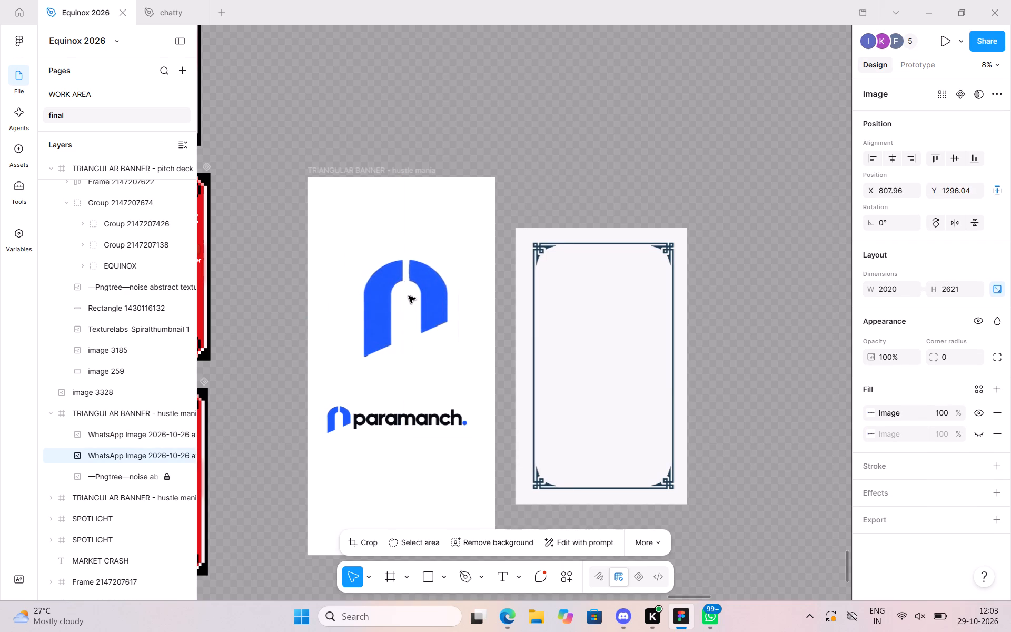
drag(409, 296, 401, 294)
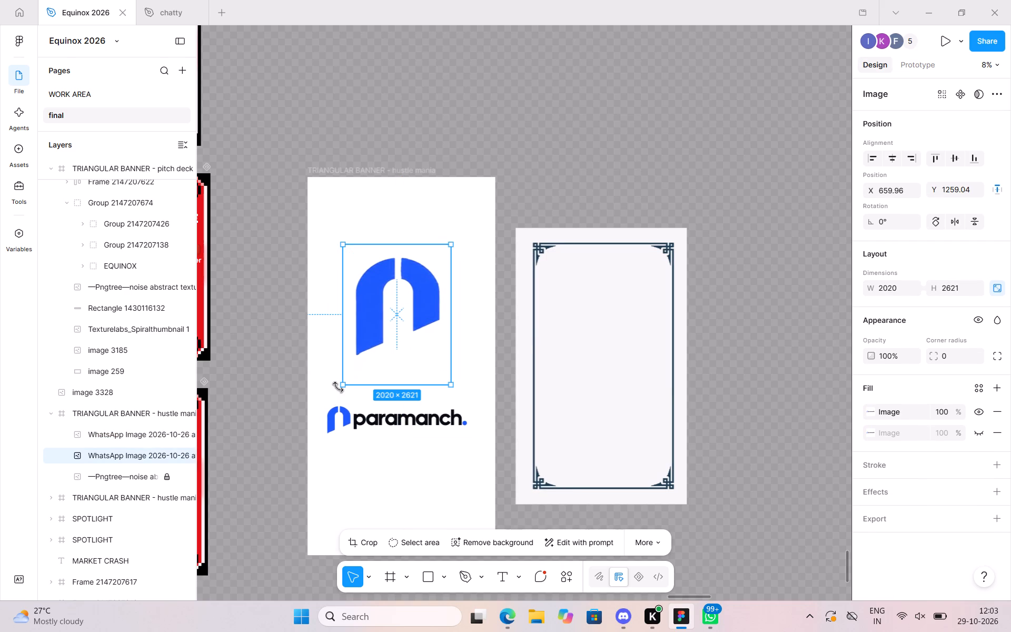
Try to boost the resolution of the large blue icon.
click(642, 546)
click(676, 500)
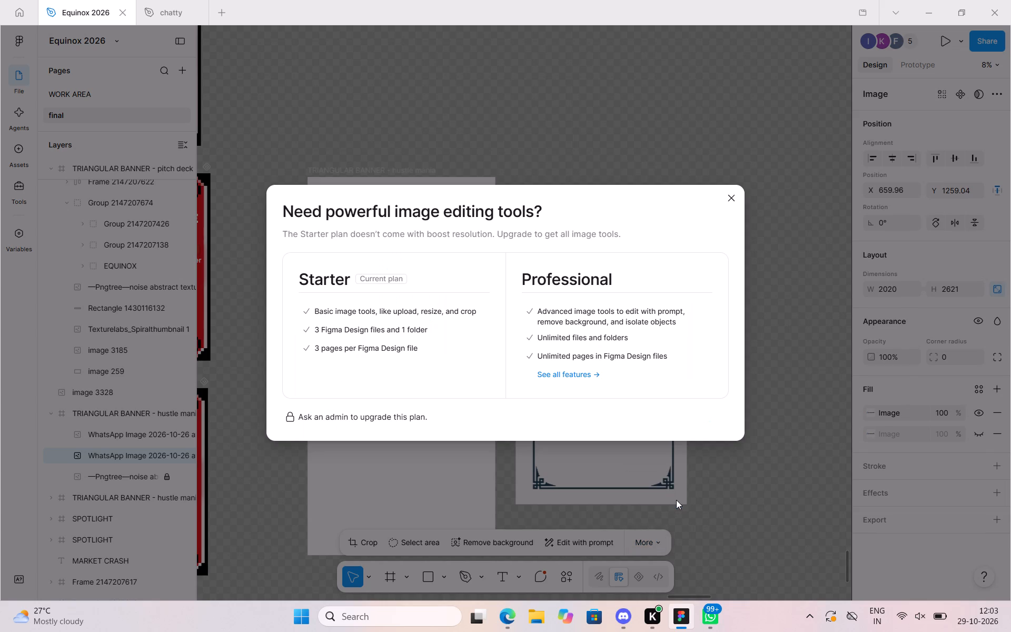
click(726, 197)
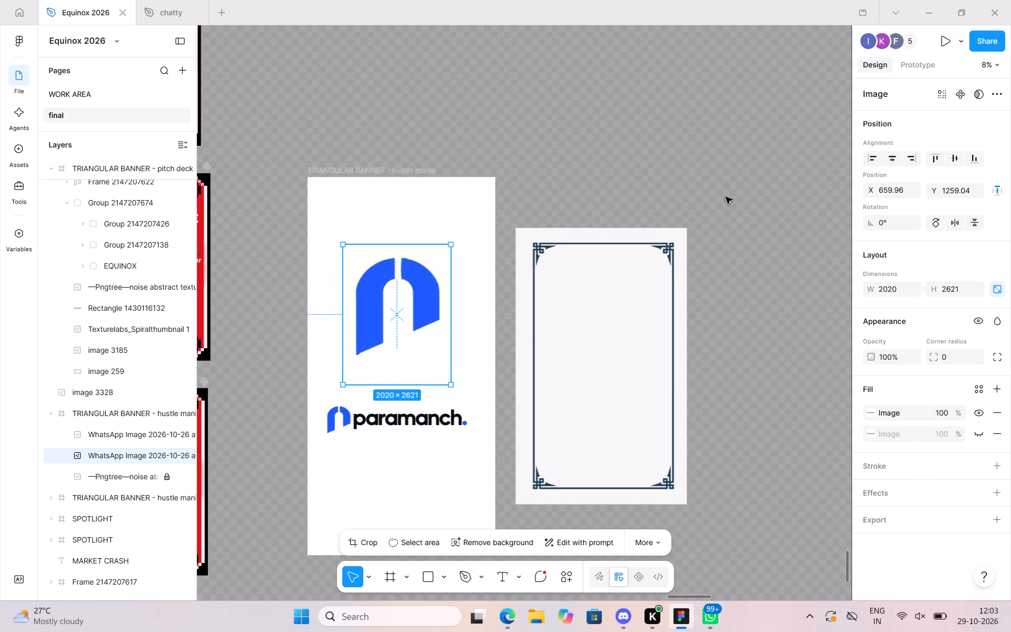
Copy the large blue icon from the hustle mania banner.
right_click(383, 275)
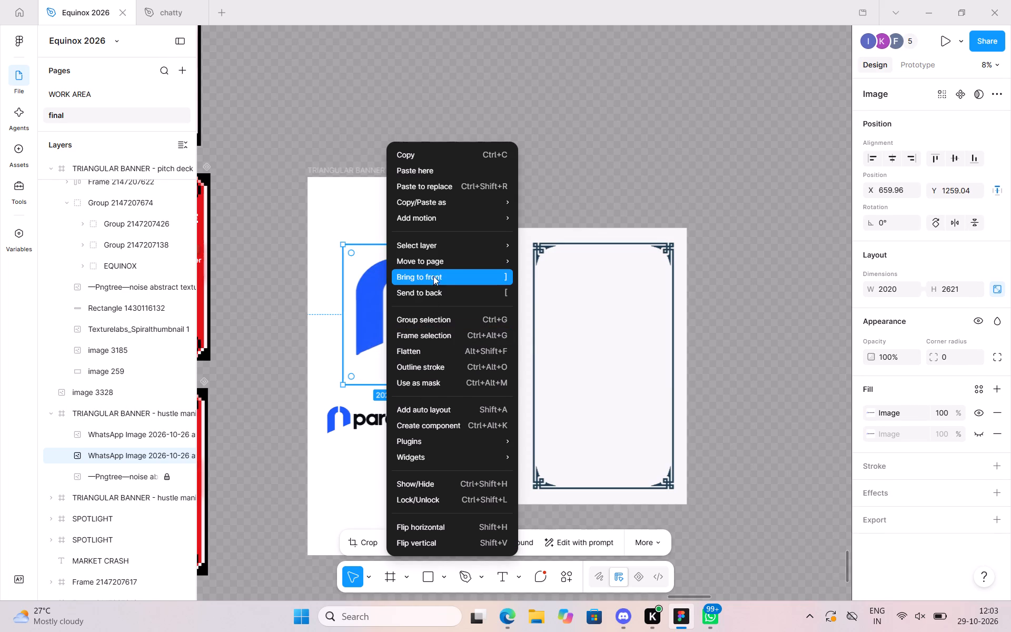
click(363, 358)
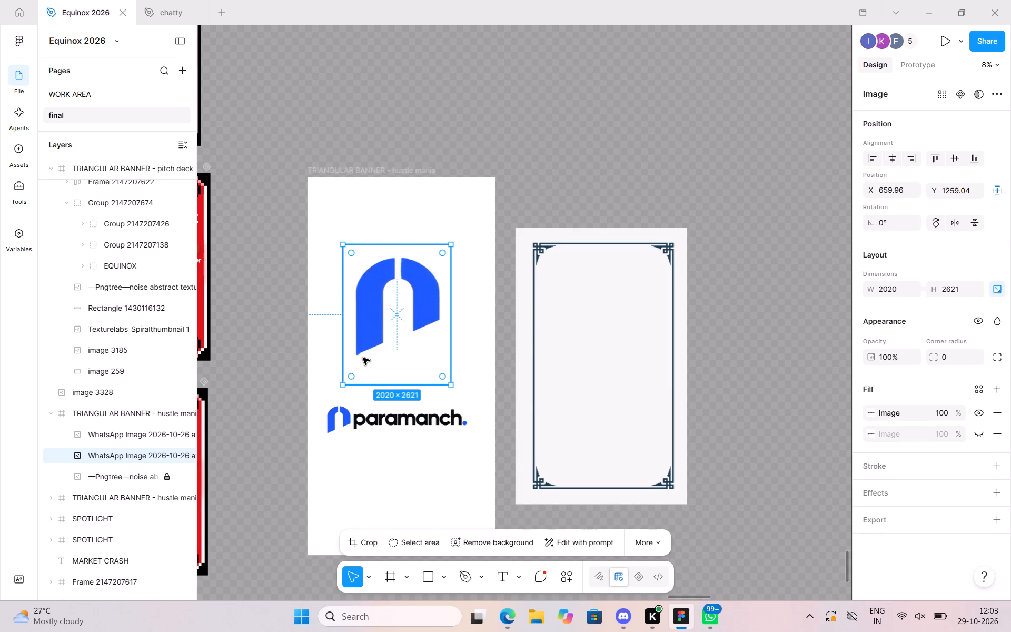
key(ctrl+c)
Switch to the chatty file and examine the ornamental border image there.
click(174, 4)
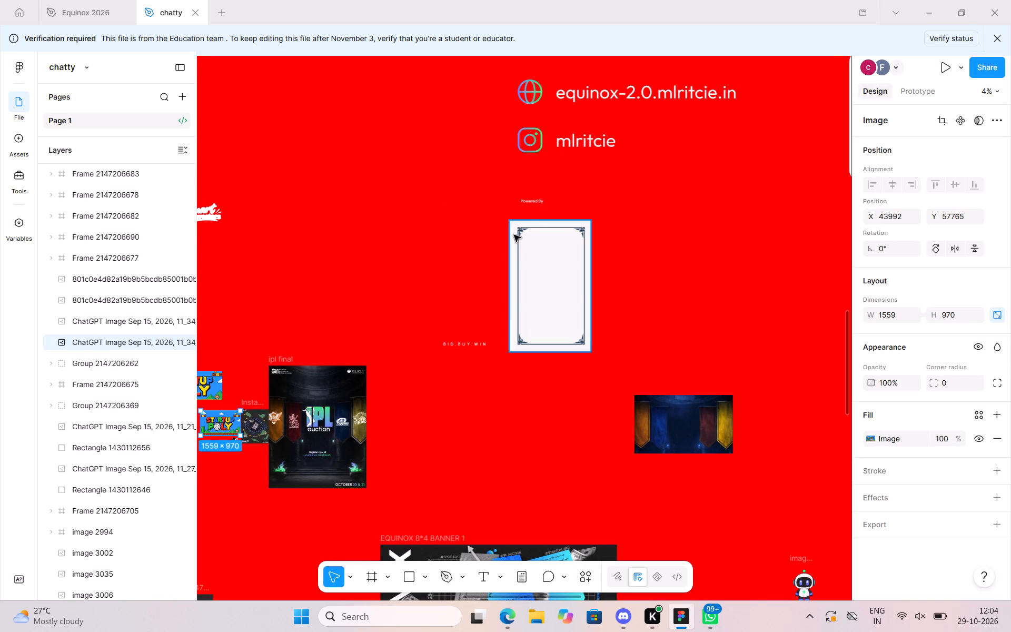
click(620, 241)
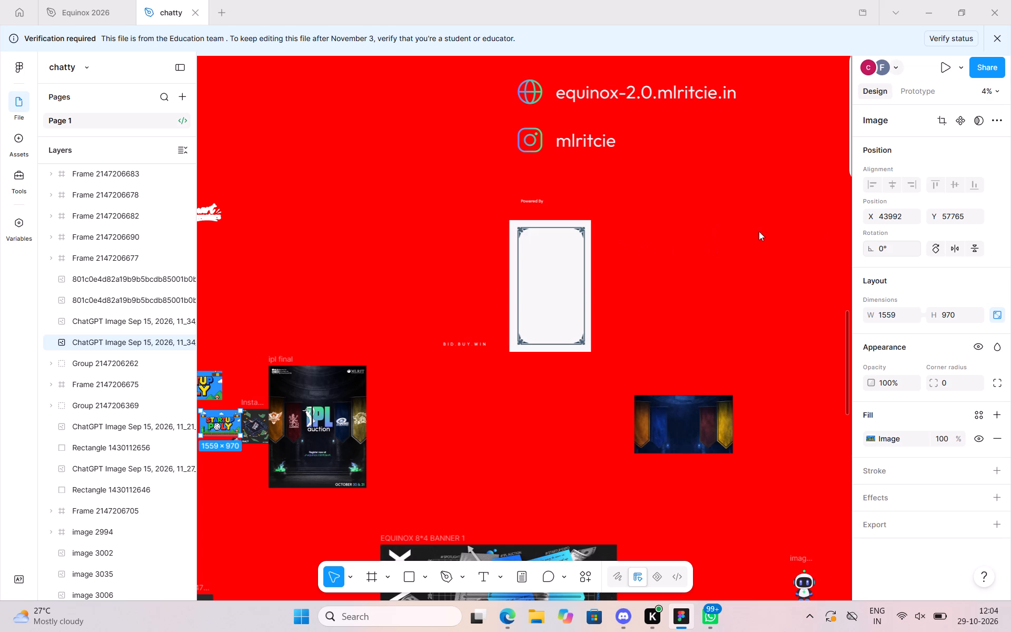
Change the chatty page's background colour from red to the dark grey 1A1A1A.
double_click(781, 234)
click(868, 145)
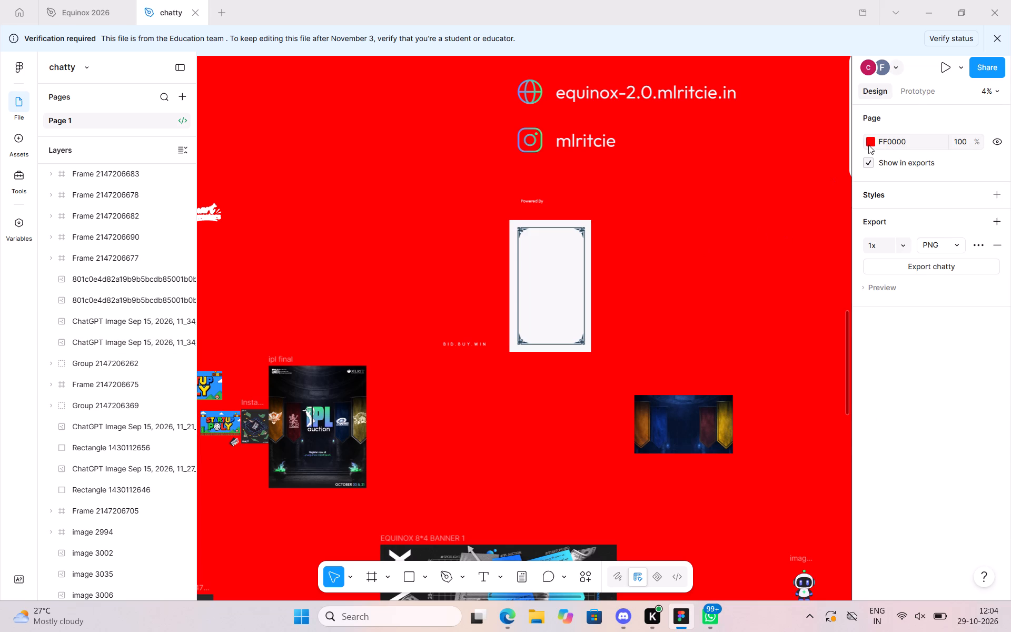
drag(841, 169, 721, 233)
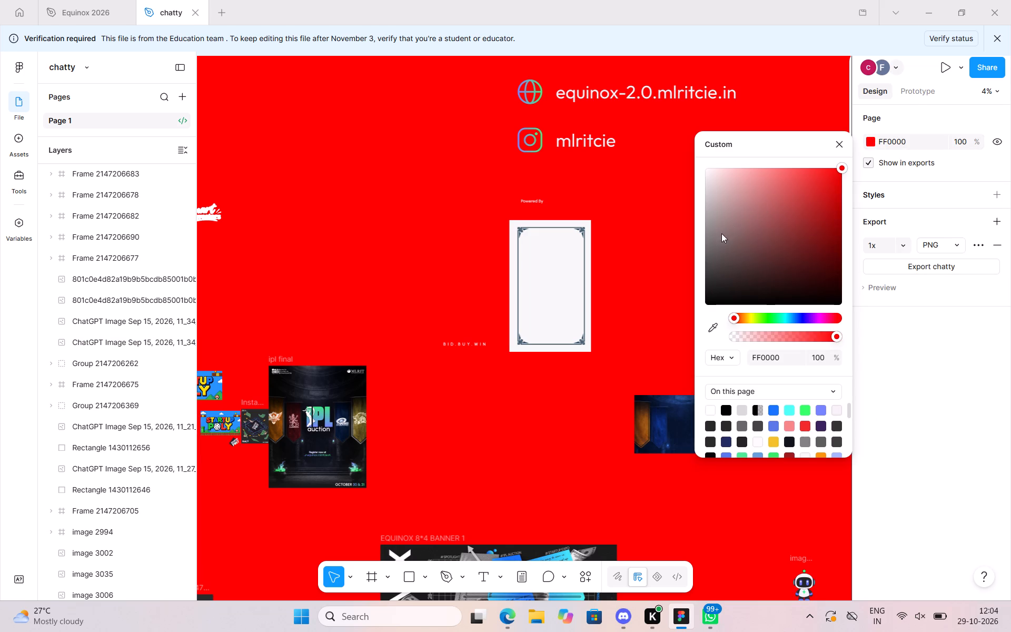
drag(721, 233, 689, 290)
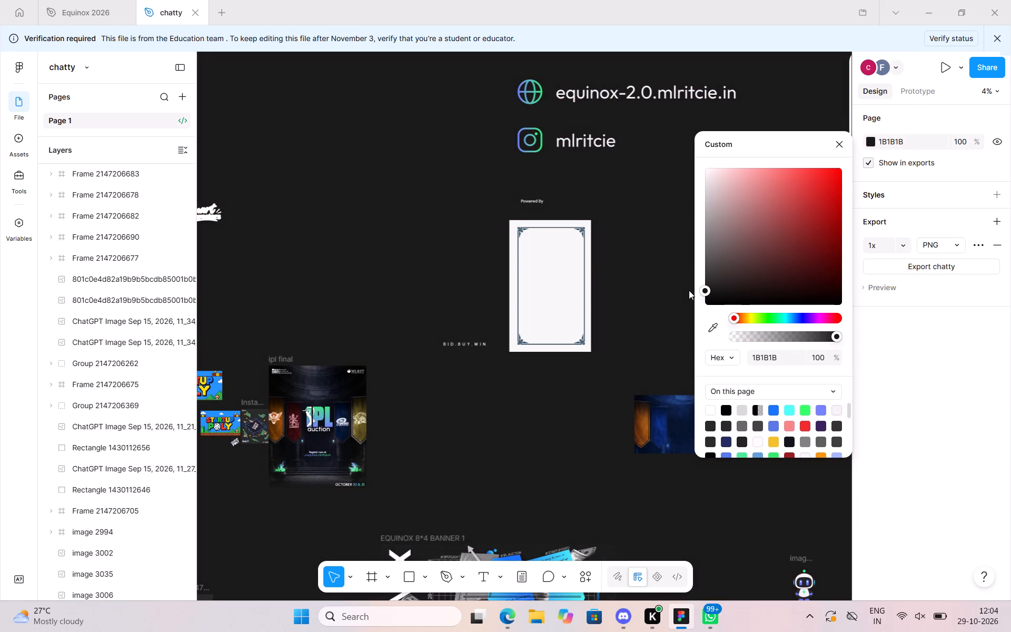
drag(689, 290, 688, 291)
click(638, 279)
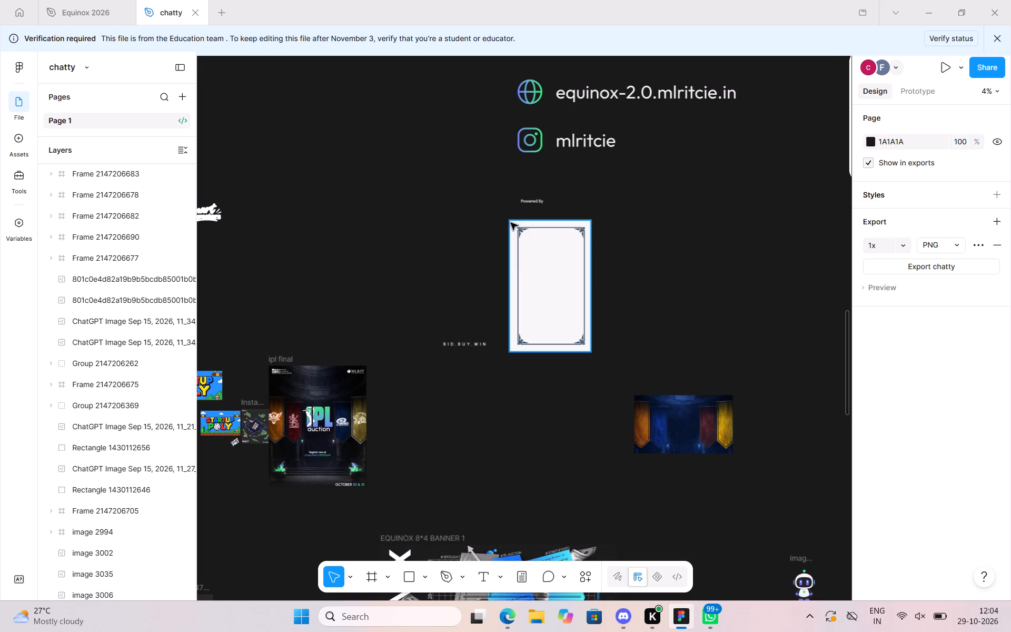
Paste the copied blue icon into the chatty file, near the ornamental border image.
click(534, 242)
click(457, 264)
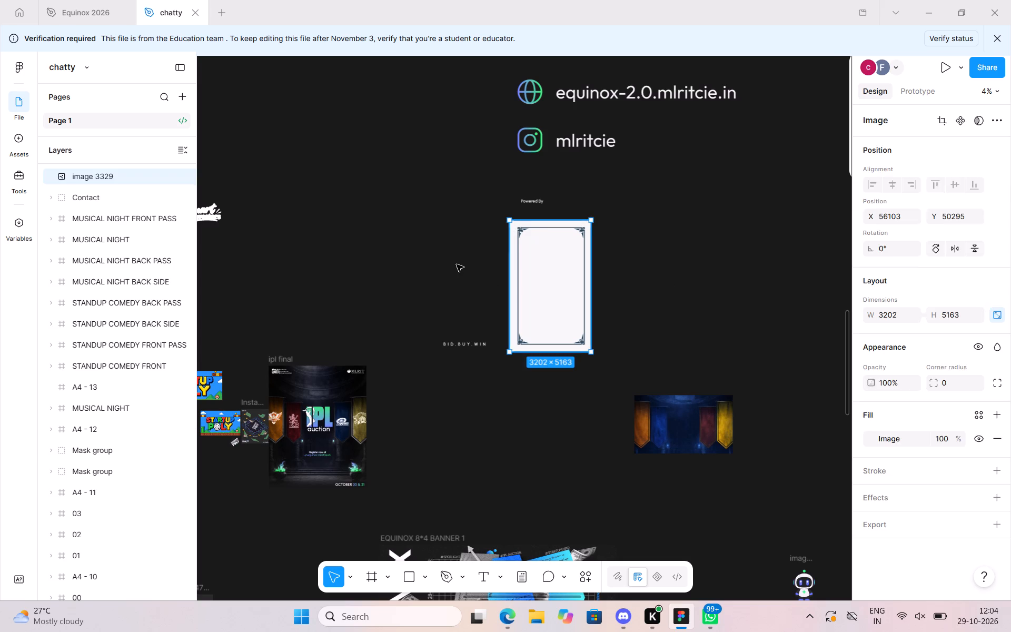
key(ctrl+v)
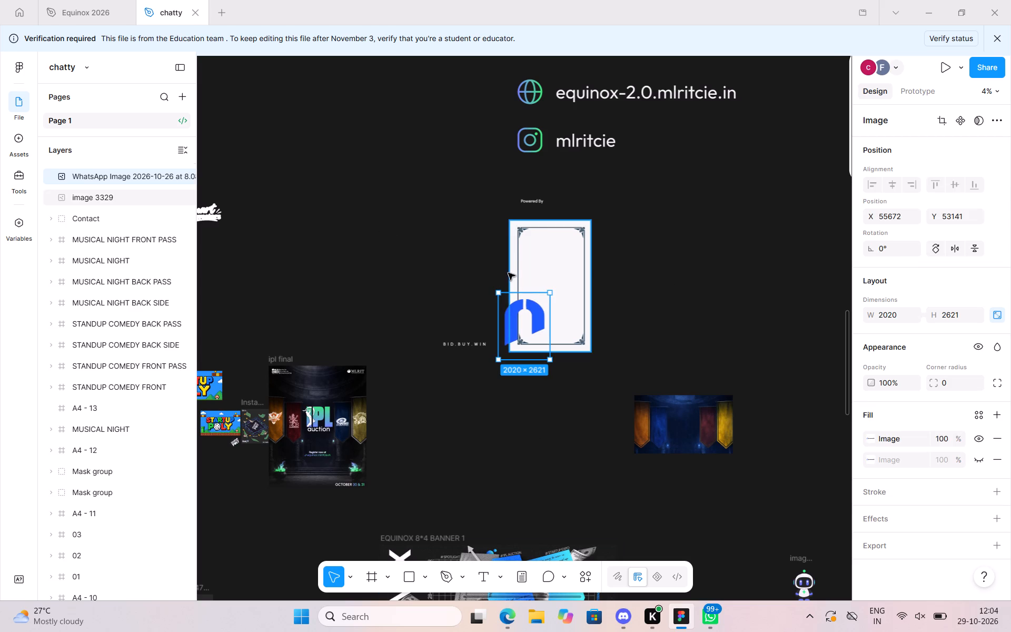
click(513, 324)
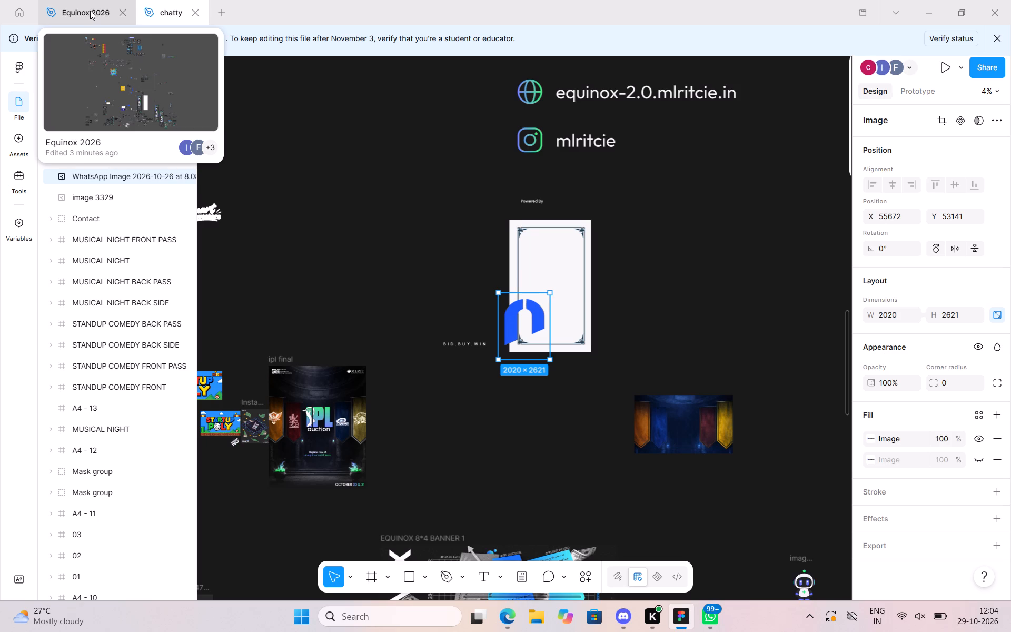
Return to the Equinox 2026 file and deselect the large blue icon in the hustle mania banner.
click(90, 11)
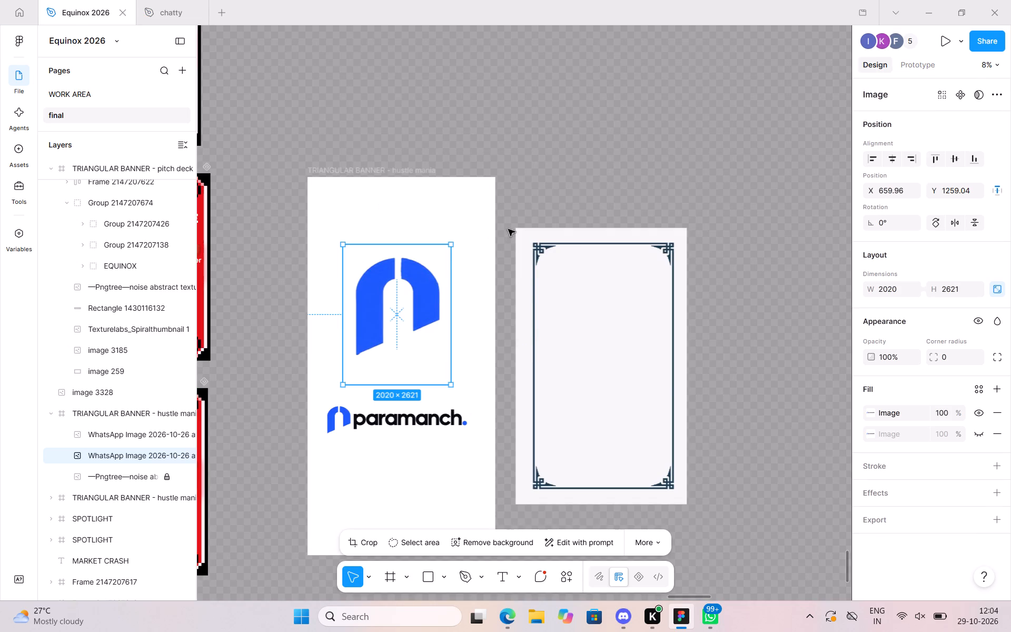
click(529, 196)
Switch to the ChatGPT conversation about generating the border image in the Edge browser.
click(501, 619)
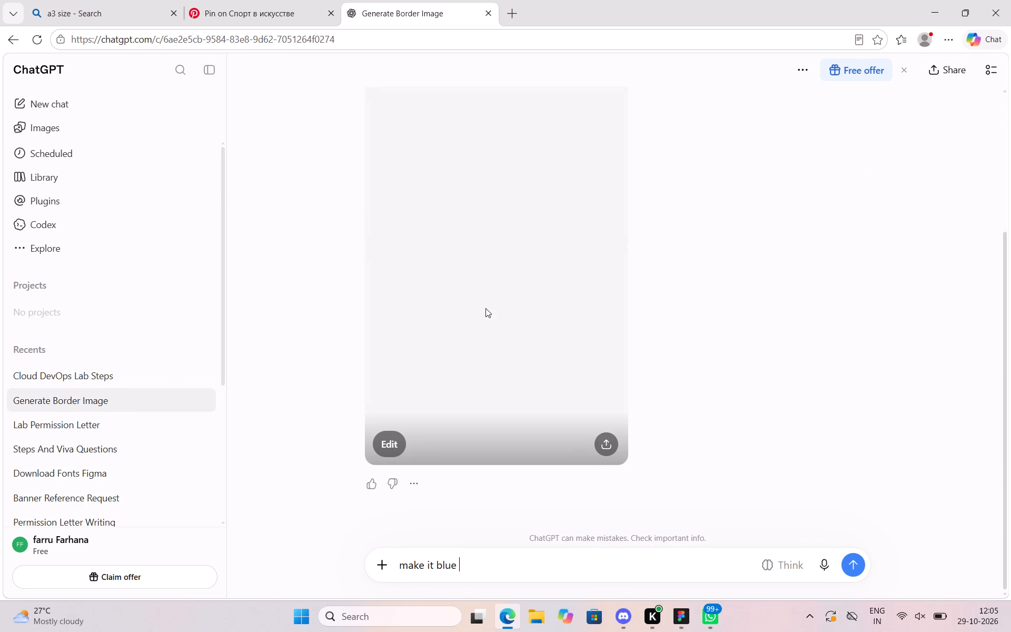
right_click(485, 310)
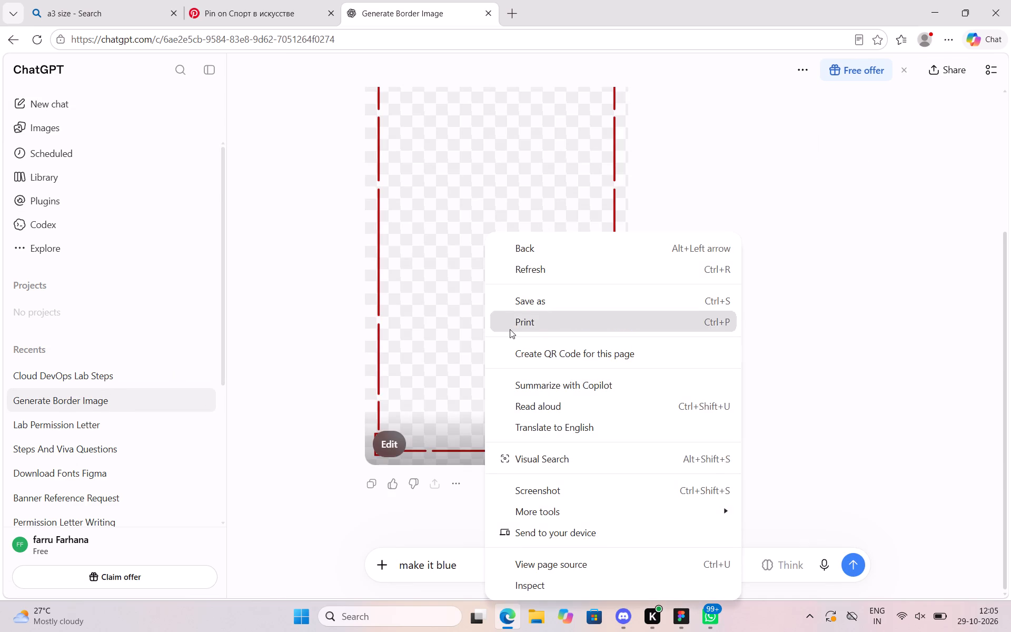
click(457, 516)
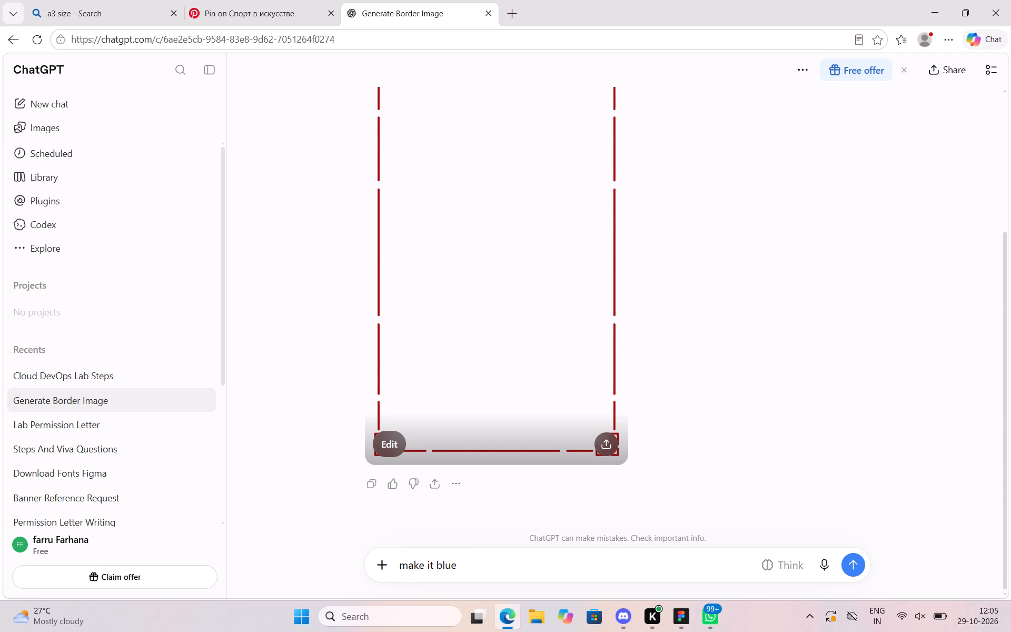
Switch back to Figma's Equinox 2026 file and draw a rectangle about 2128 × 896 on the canvas just above the hustle mania banner.
click(680, 621)
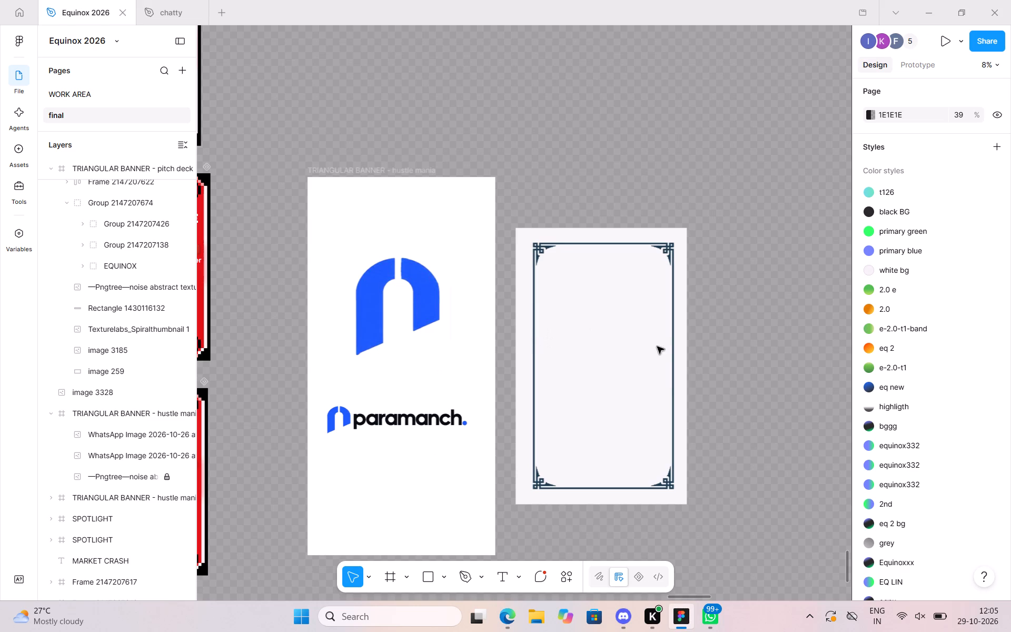
click(613, 319)
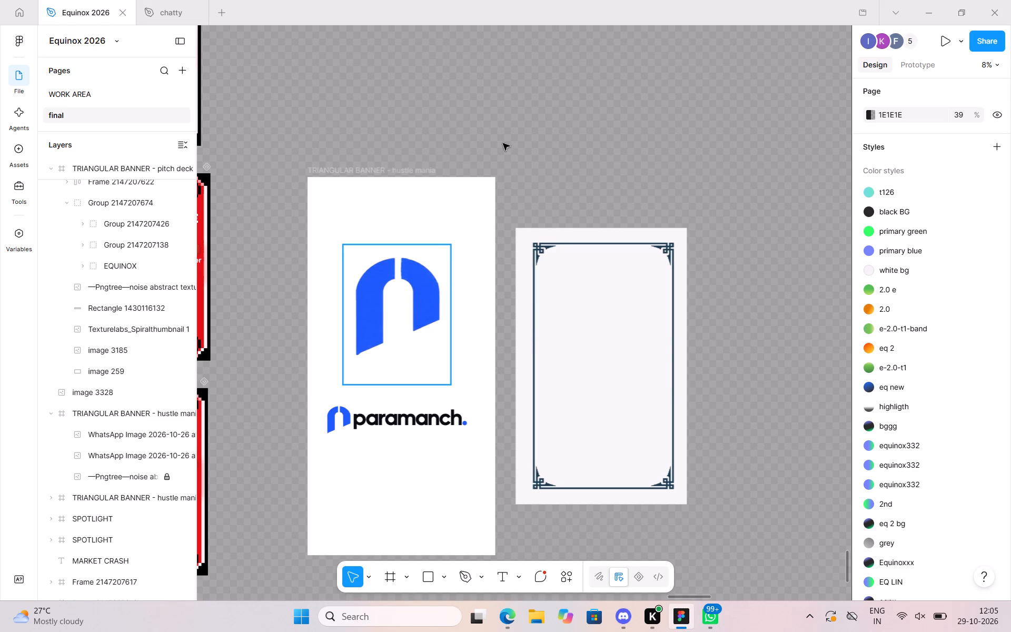
click(503, 144)
scroll(282, 154, right, 1)
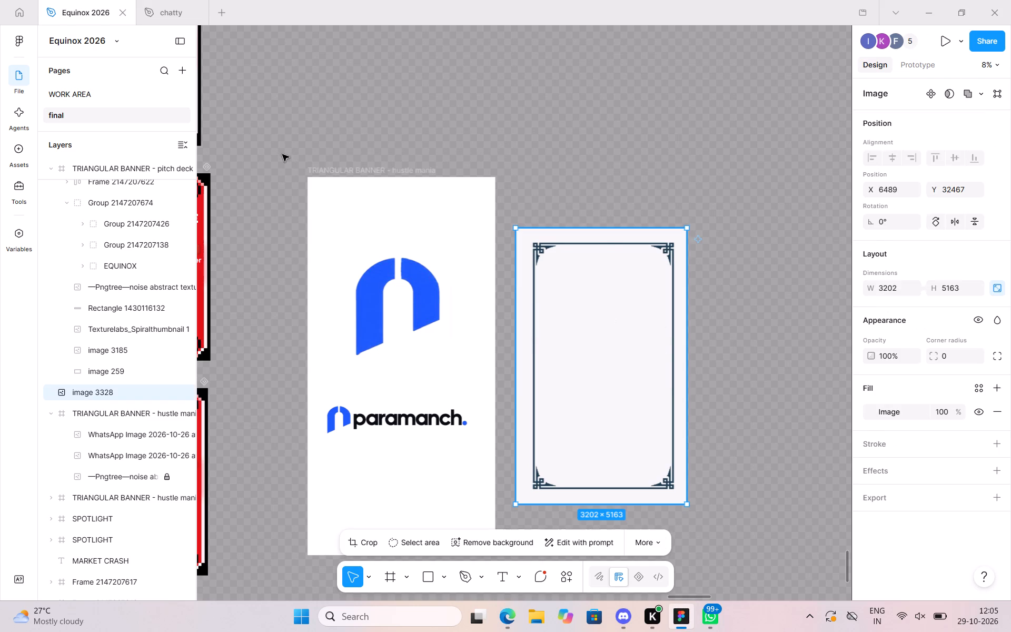
scroll(282, 154, right, 1)
click(265, 182)
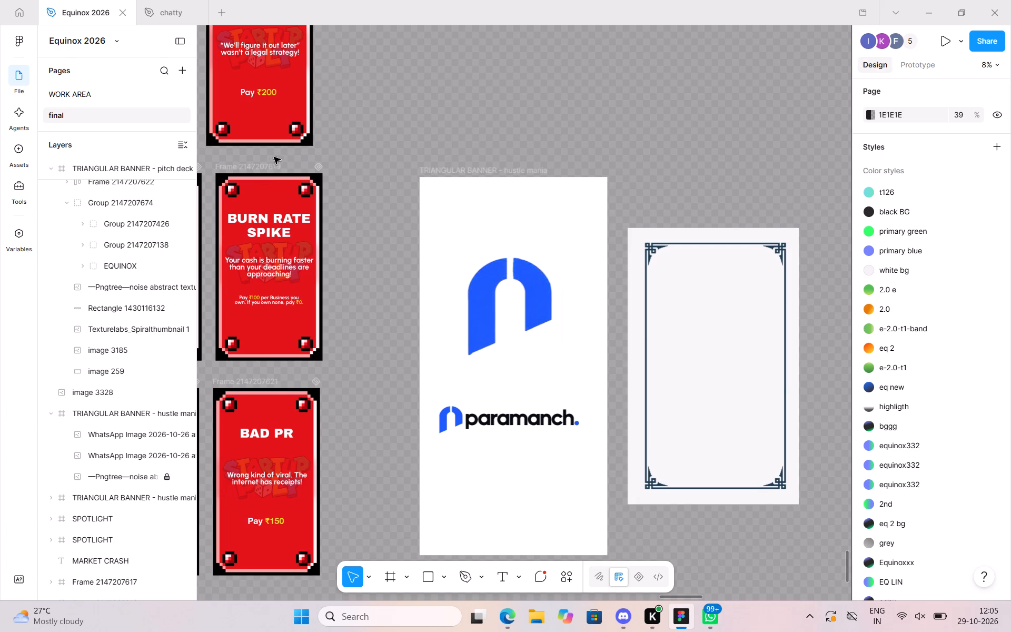
click(380, 147)
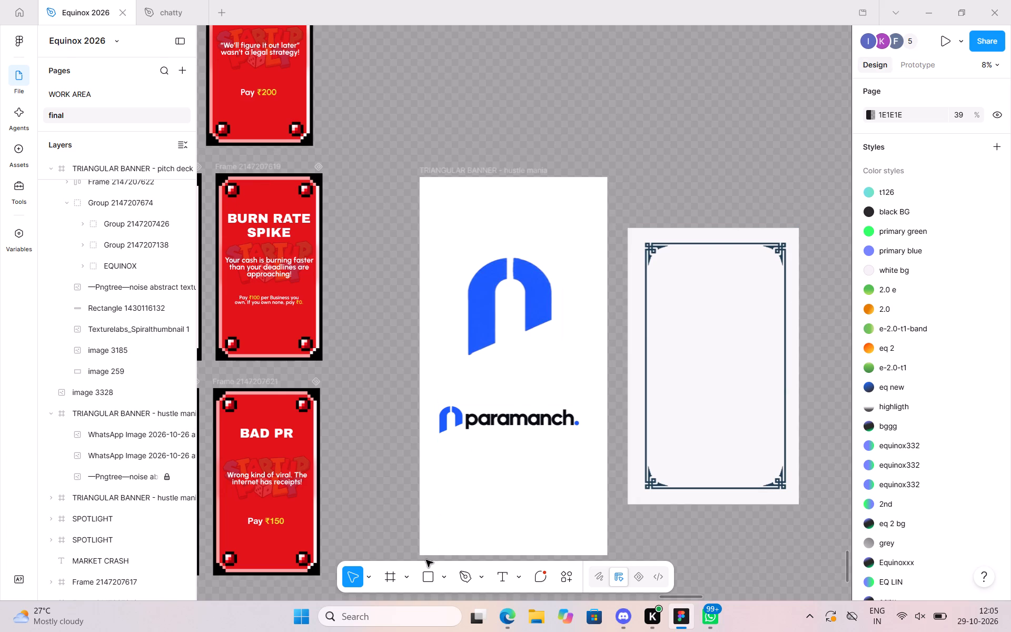
click(428, 570)
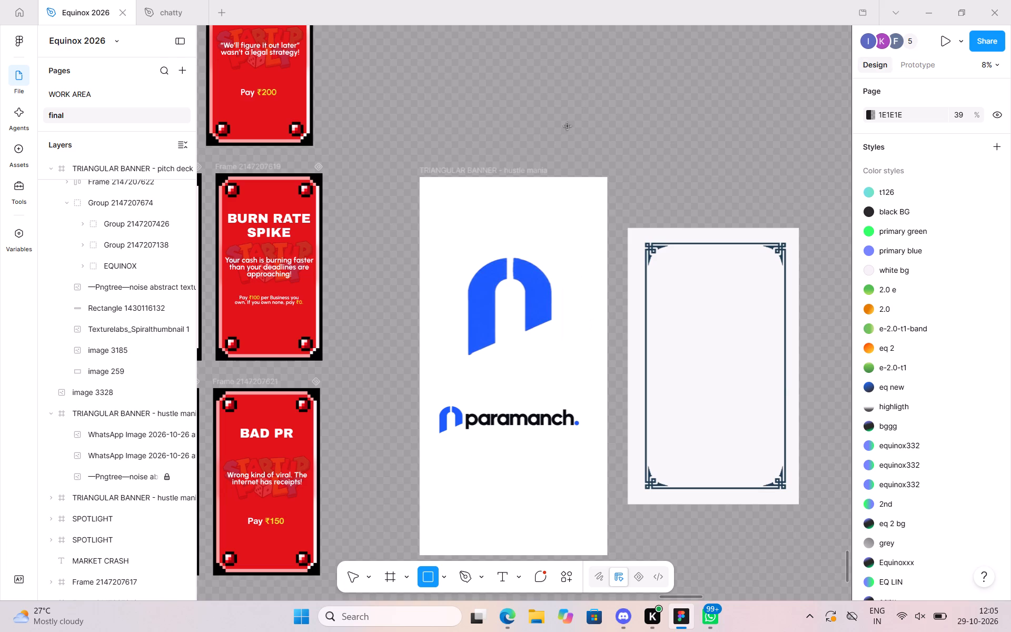
drag(568, 125, 681, 173)
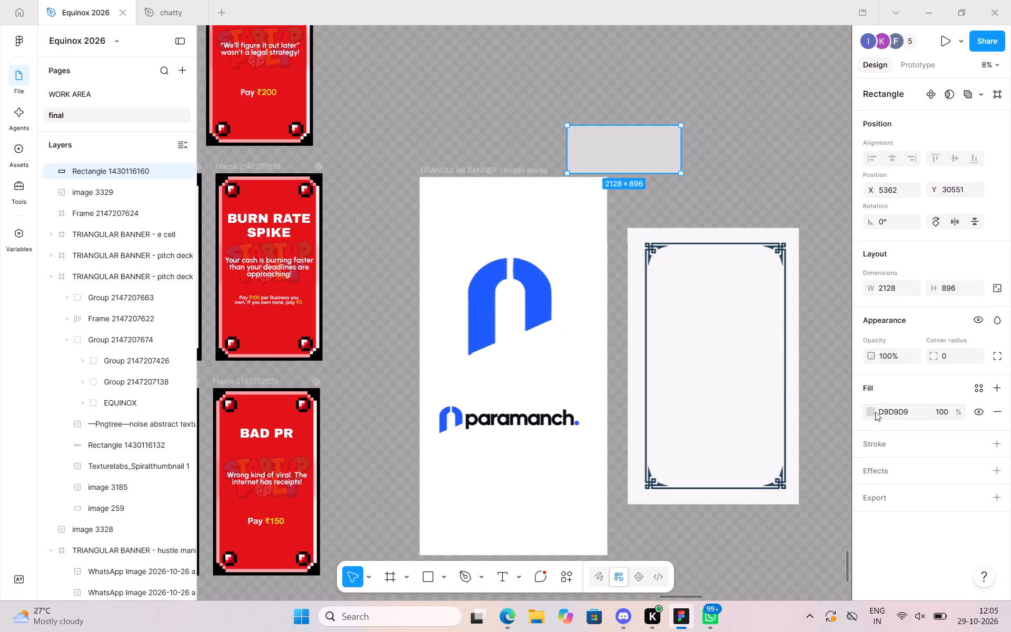
Open the new rectangle's fill colour for editing.
click(875, 412)
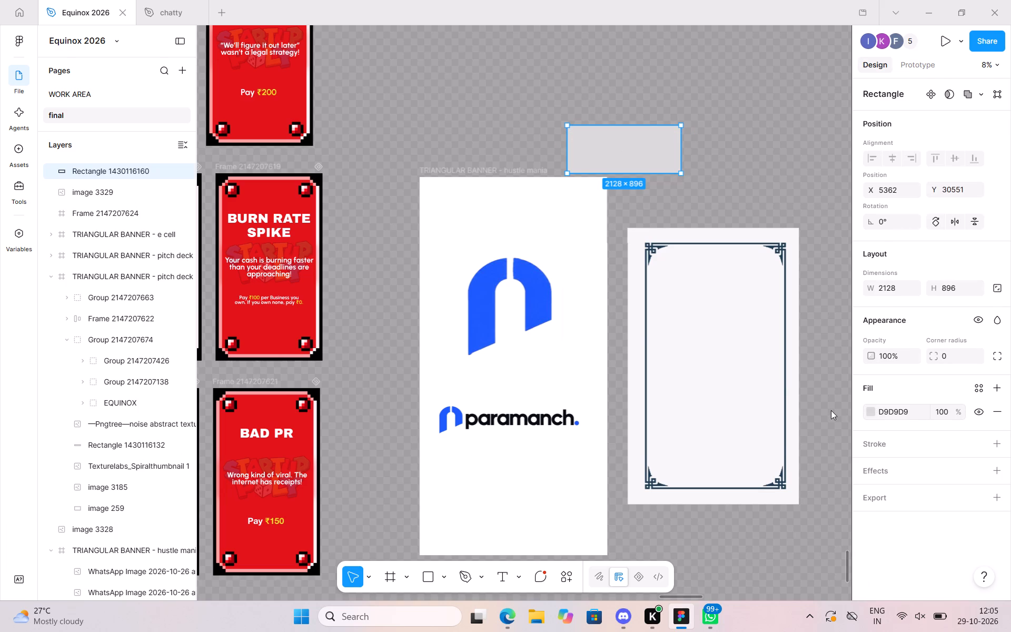
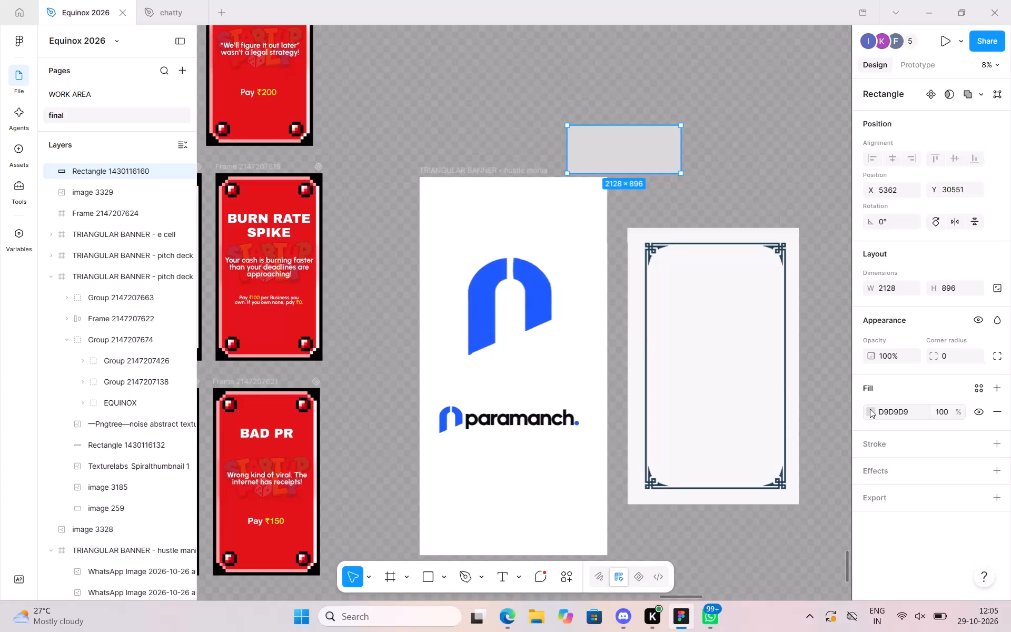
Fill the rectangle above the hustle mania banner with the paramanch icon's blue, 1C5AFD, using the eyedropper.
click(870, 409)
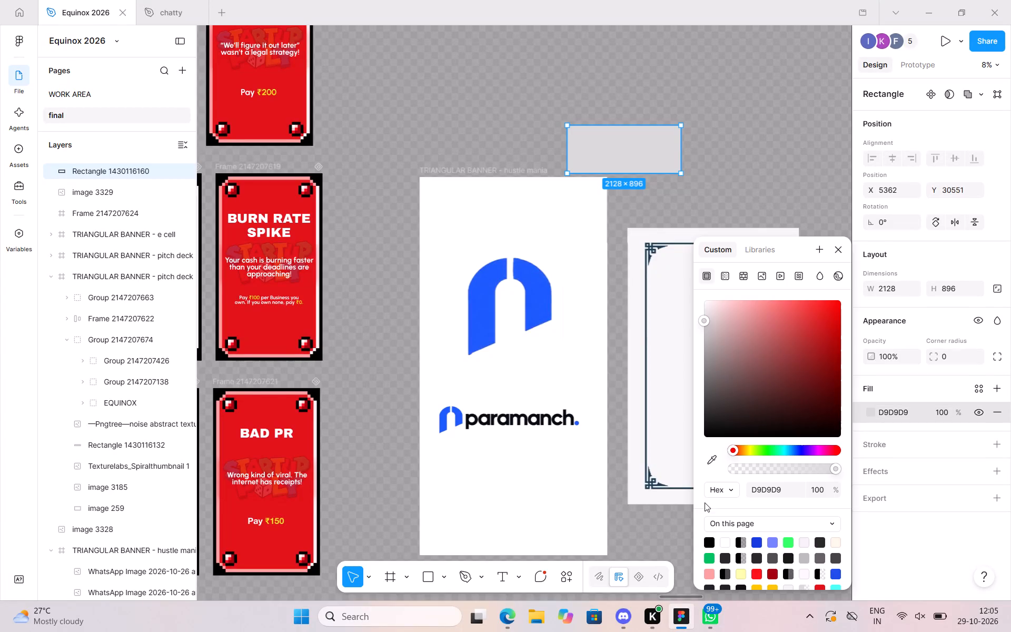
click(714, 459)
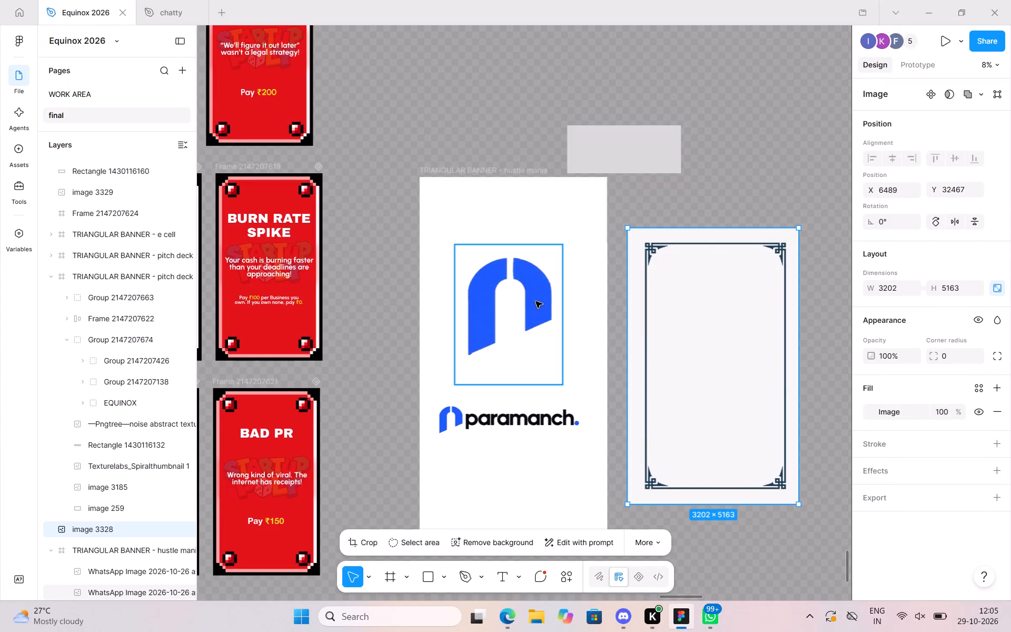
click(623, 157)
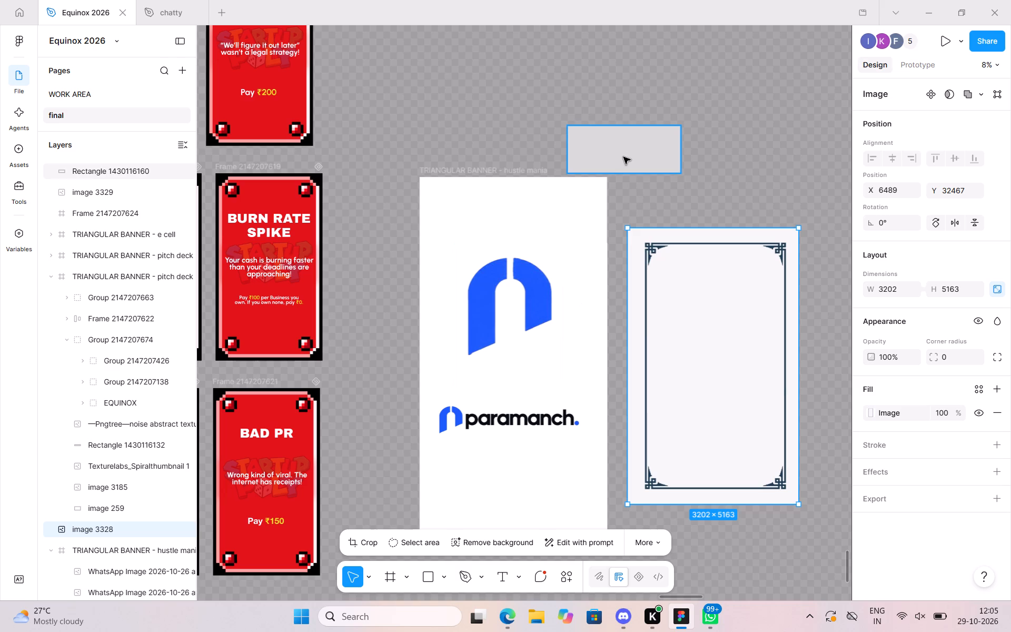
click(870, 412)
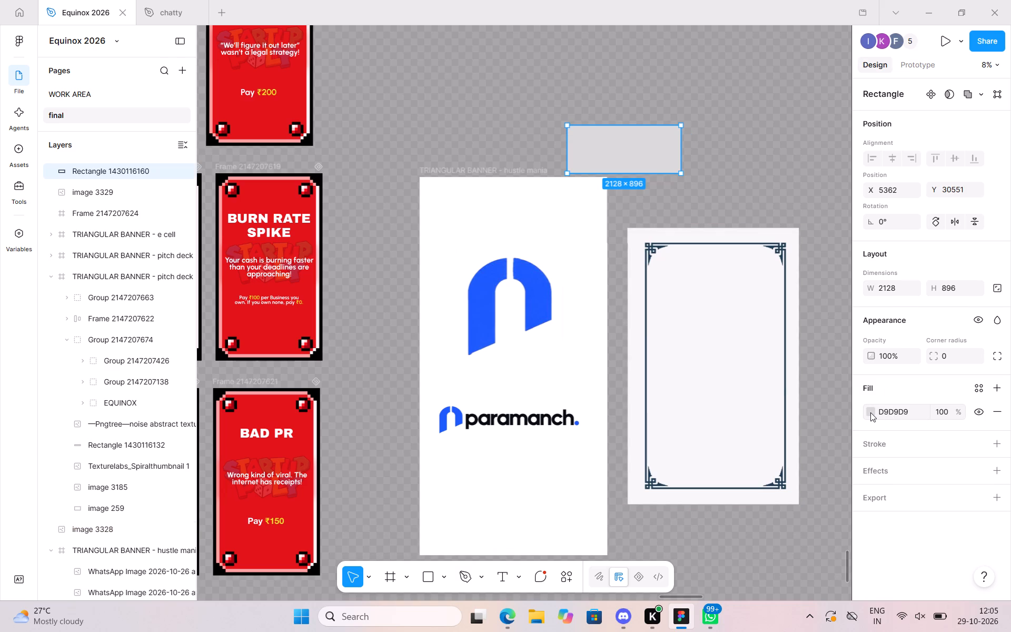
click(709, 458)
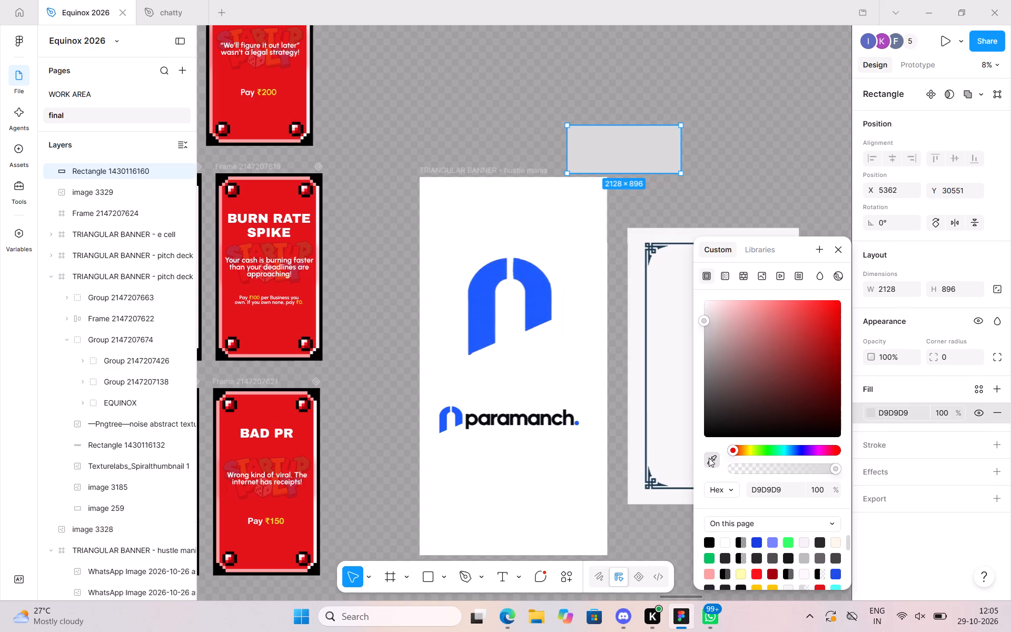
click(536, 299)
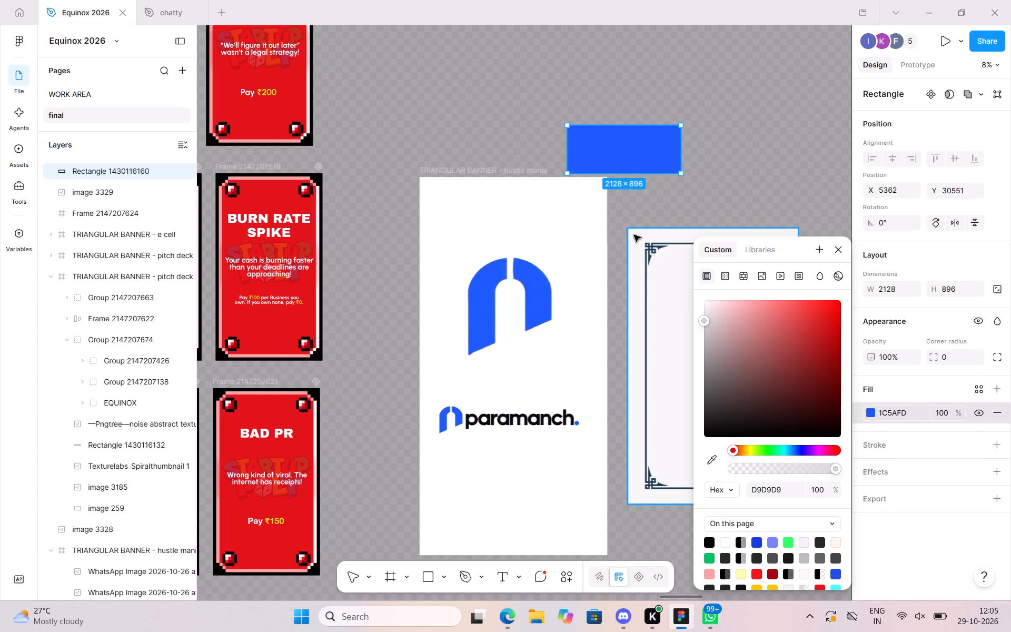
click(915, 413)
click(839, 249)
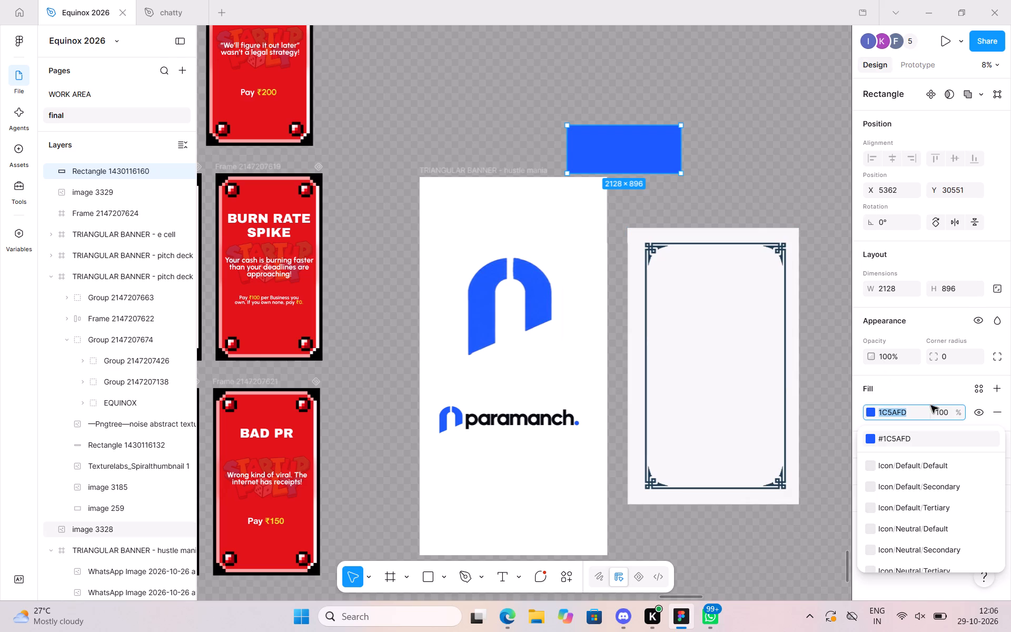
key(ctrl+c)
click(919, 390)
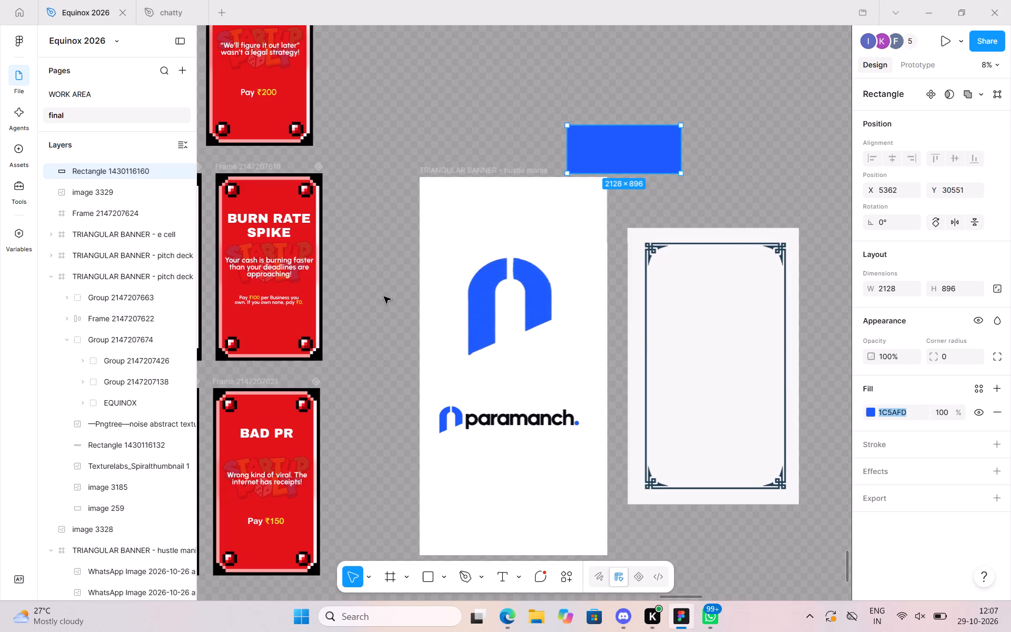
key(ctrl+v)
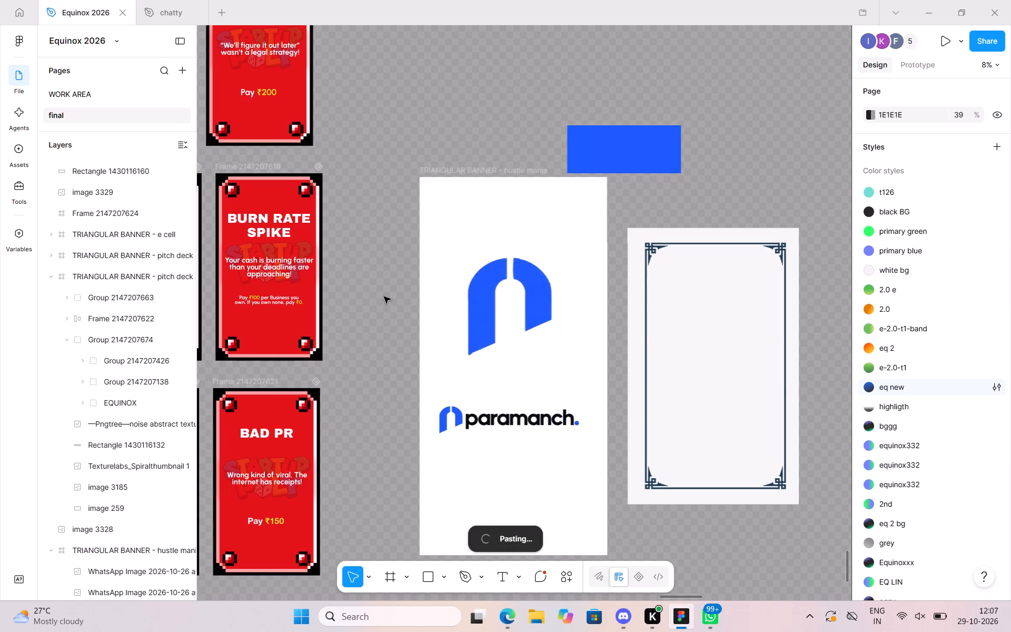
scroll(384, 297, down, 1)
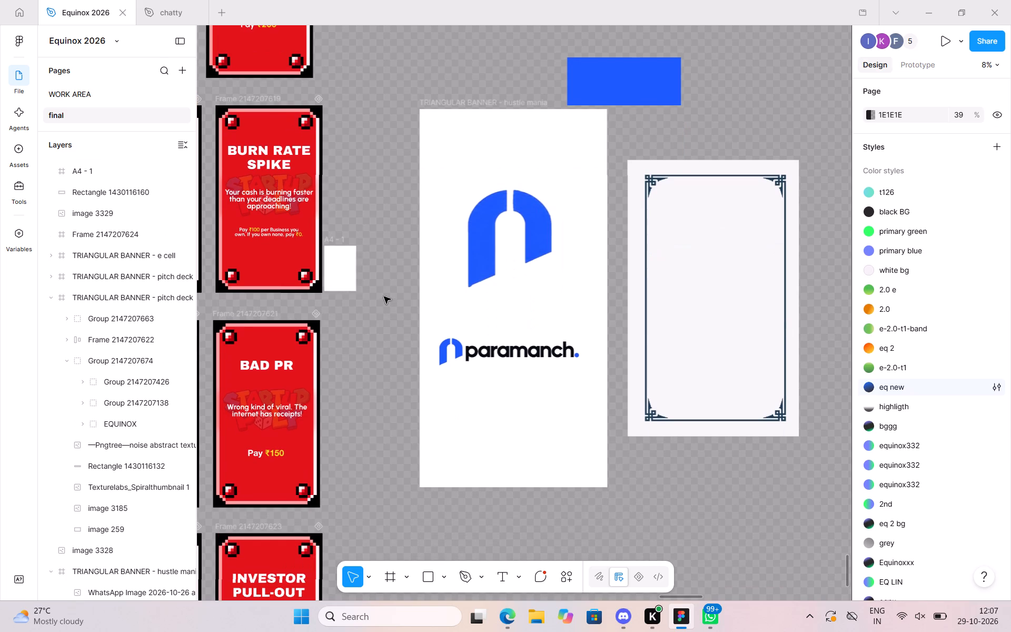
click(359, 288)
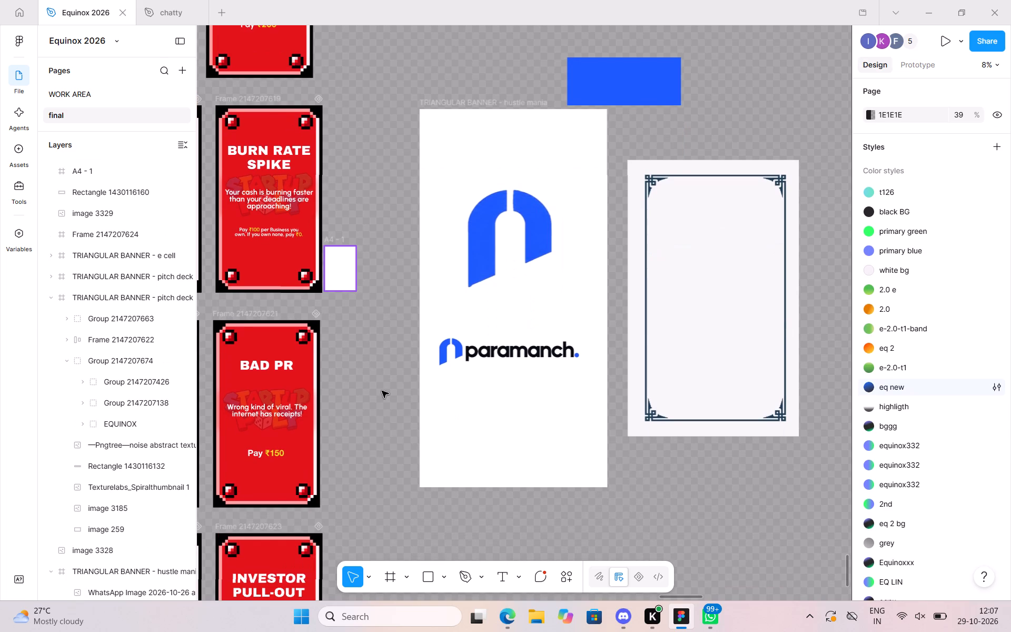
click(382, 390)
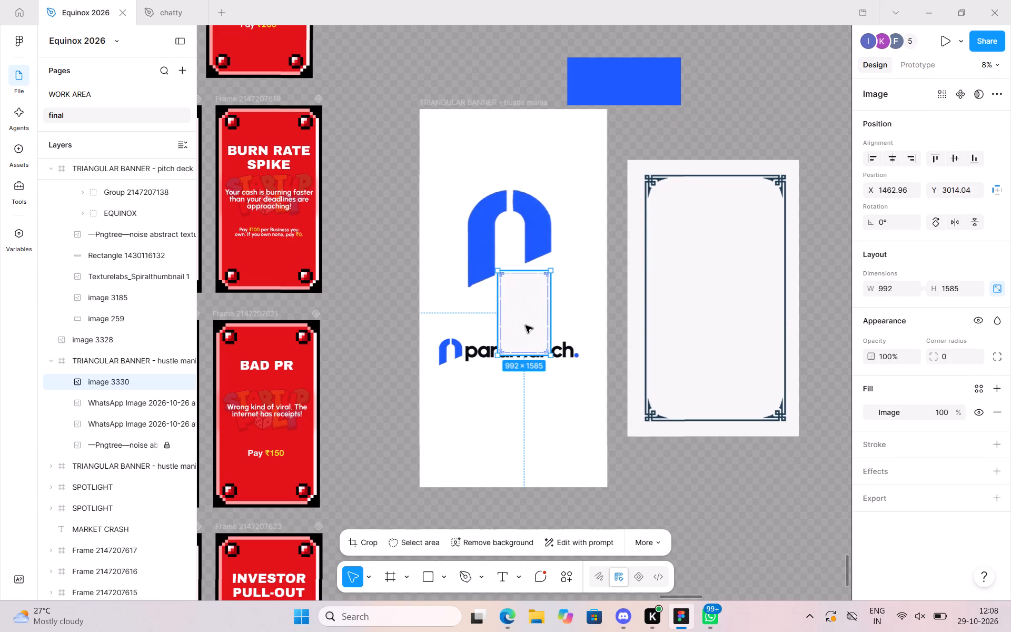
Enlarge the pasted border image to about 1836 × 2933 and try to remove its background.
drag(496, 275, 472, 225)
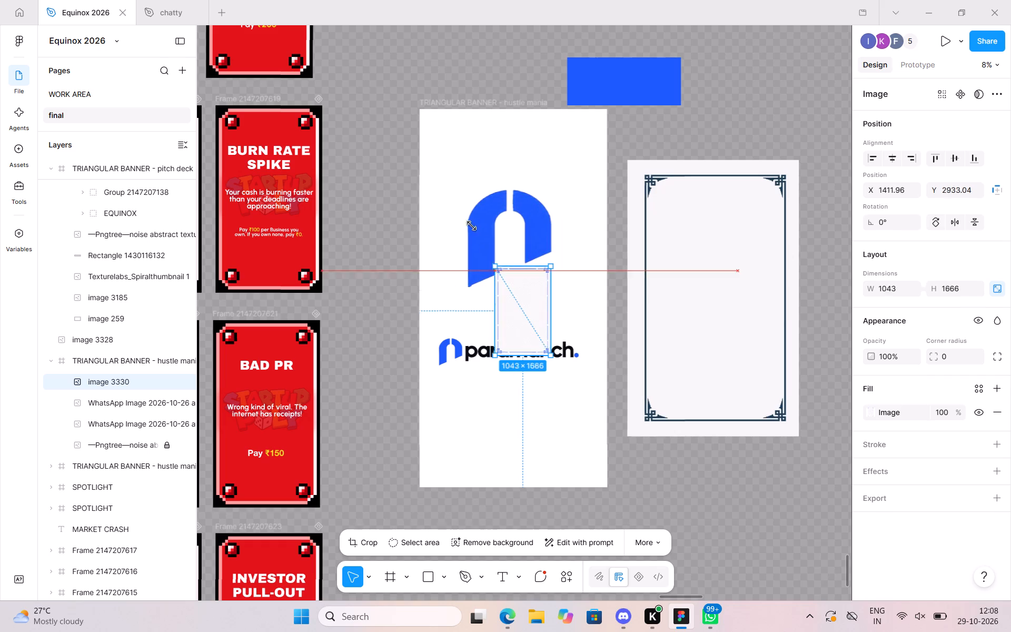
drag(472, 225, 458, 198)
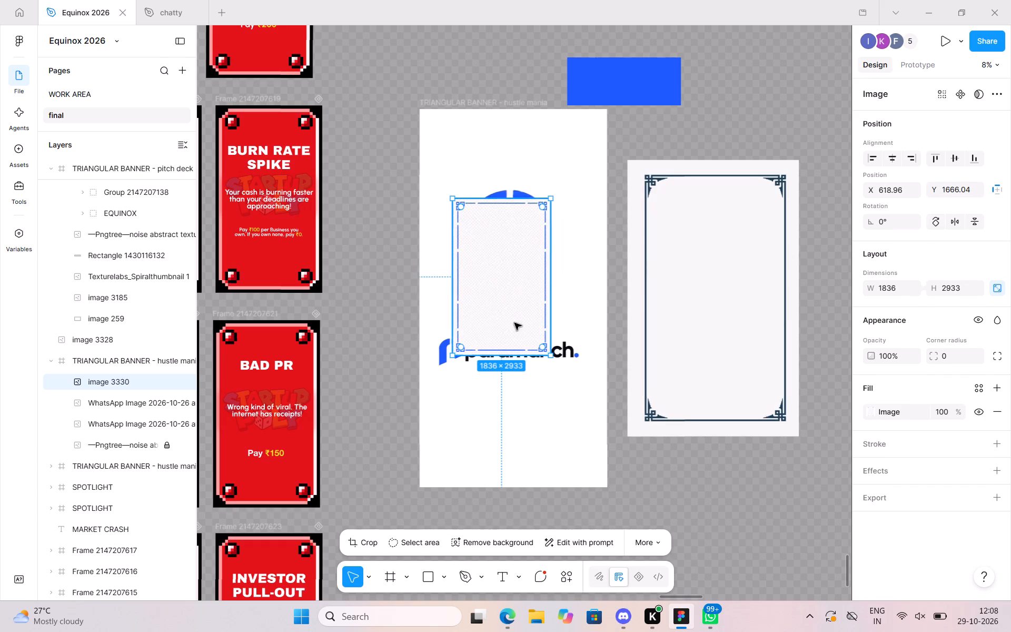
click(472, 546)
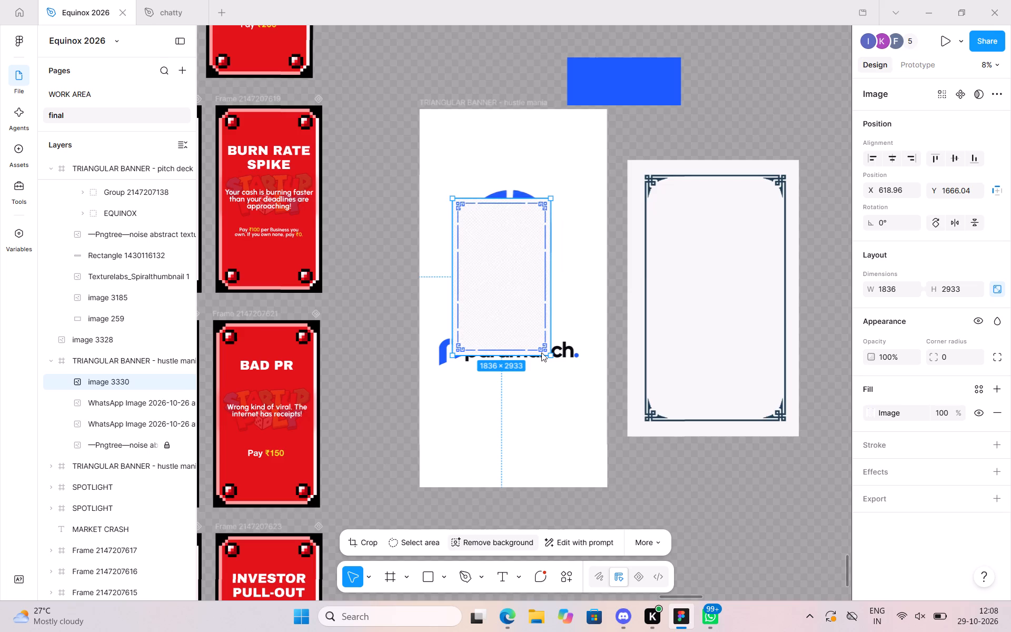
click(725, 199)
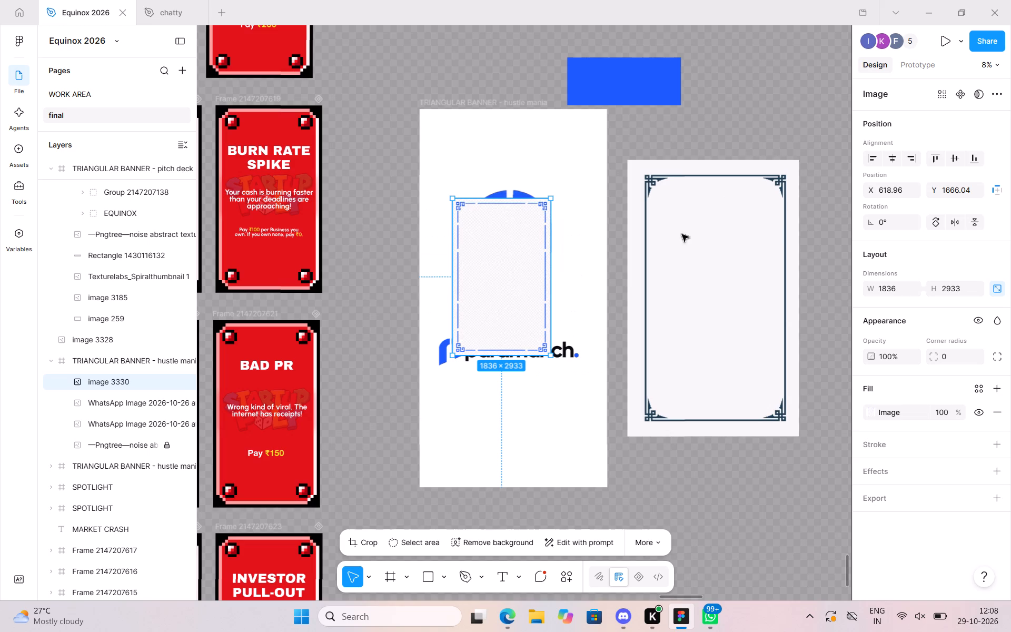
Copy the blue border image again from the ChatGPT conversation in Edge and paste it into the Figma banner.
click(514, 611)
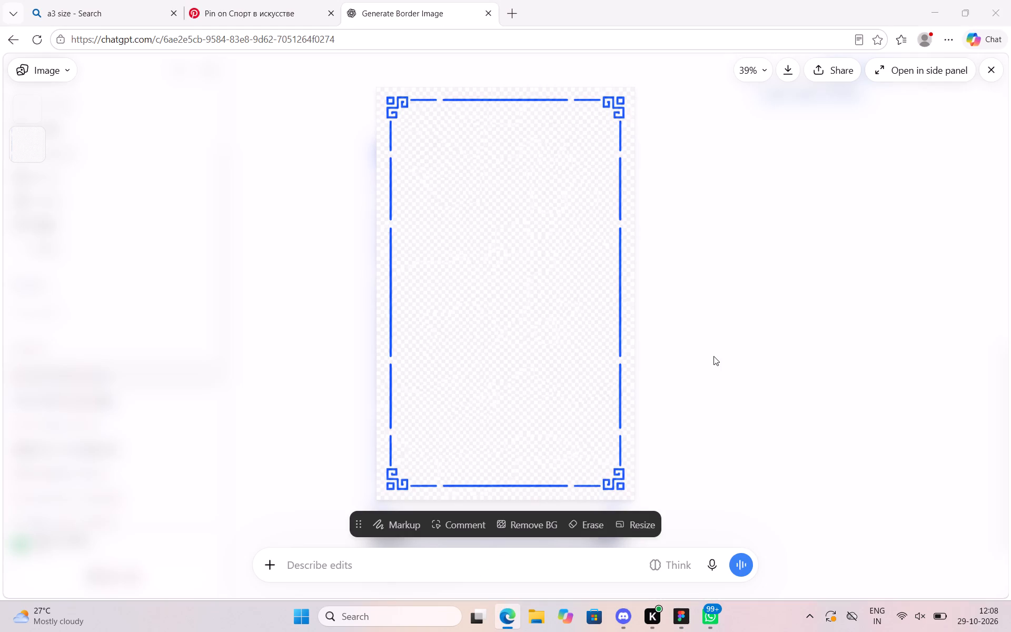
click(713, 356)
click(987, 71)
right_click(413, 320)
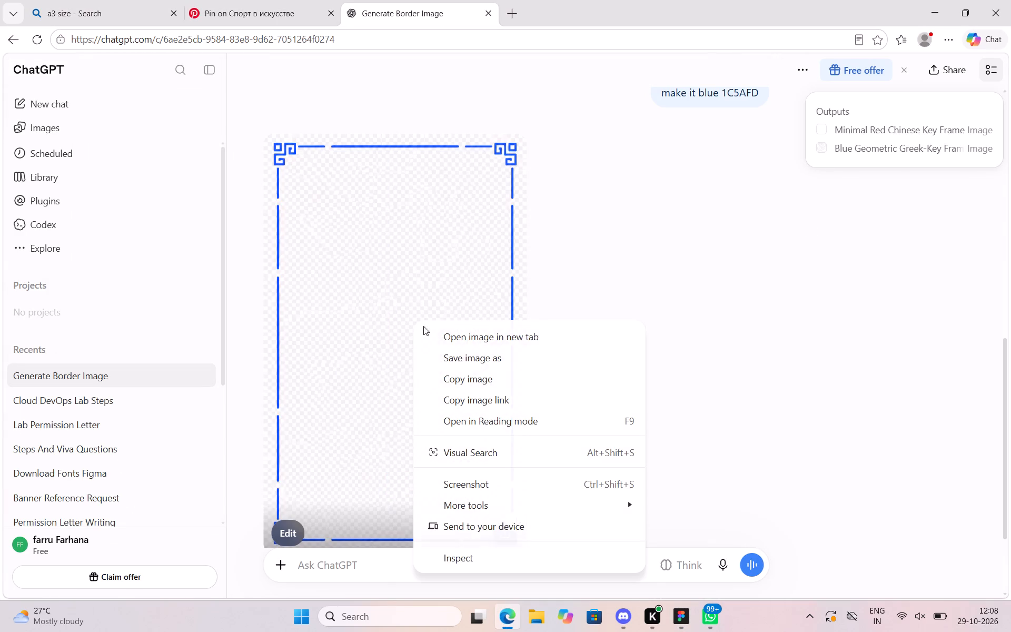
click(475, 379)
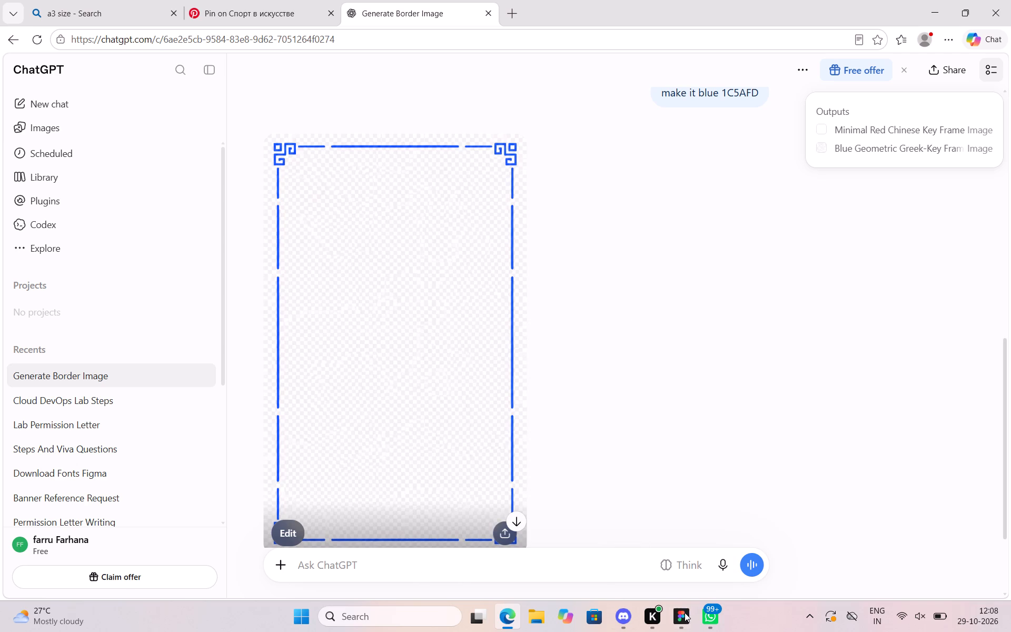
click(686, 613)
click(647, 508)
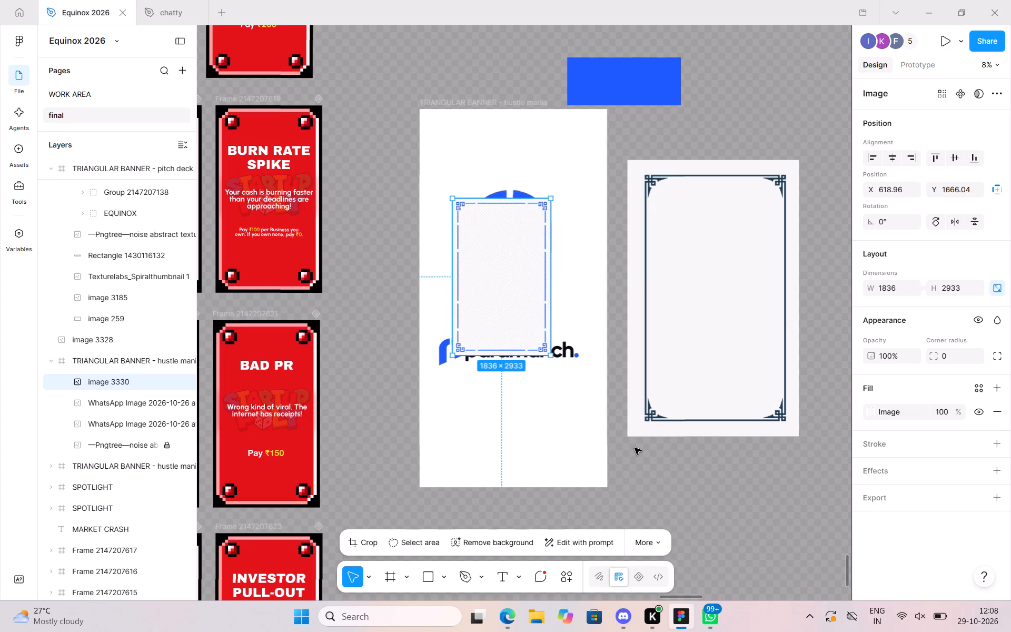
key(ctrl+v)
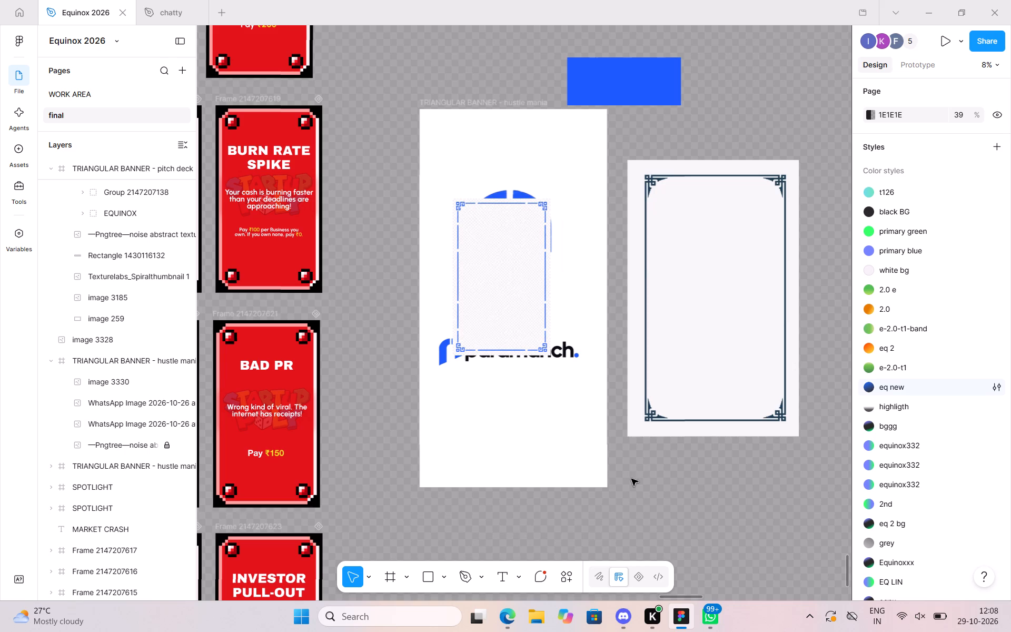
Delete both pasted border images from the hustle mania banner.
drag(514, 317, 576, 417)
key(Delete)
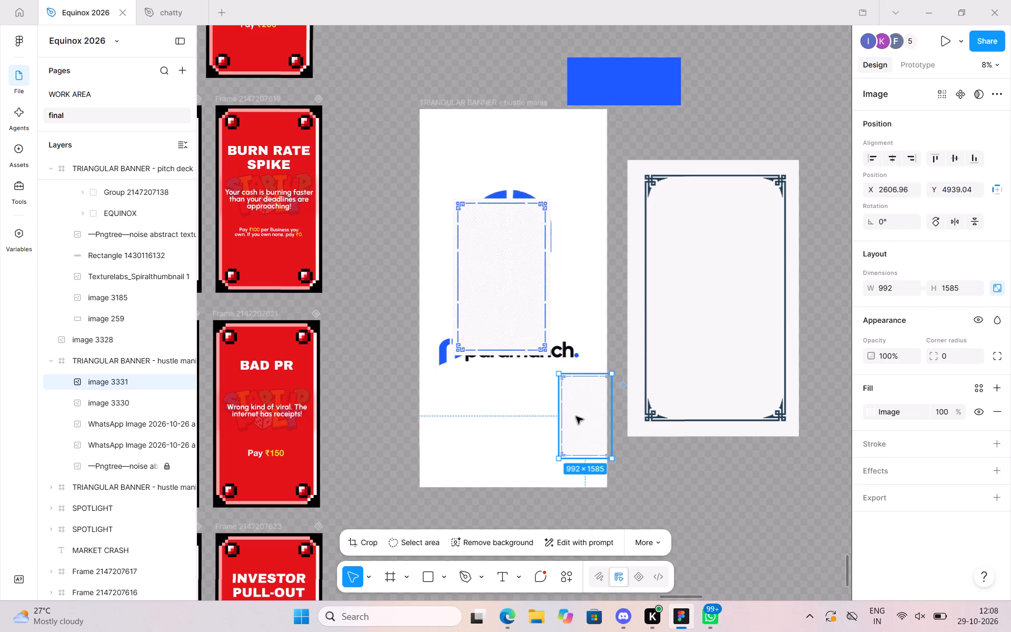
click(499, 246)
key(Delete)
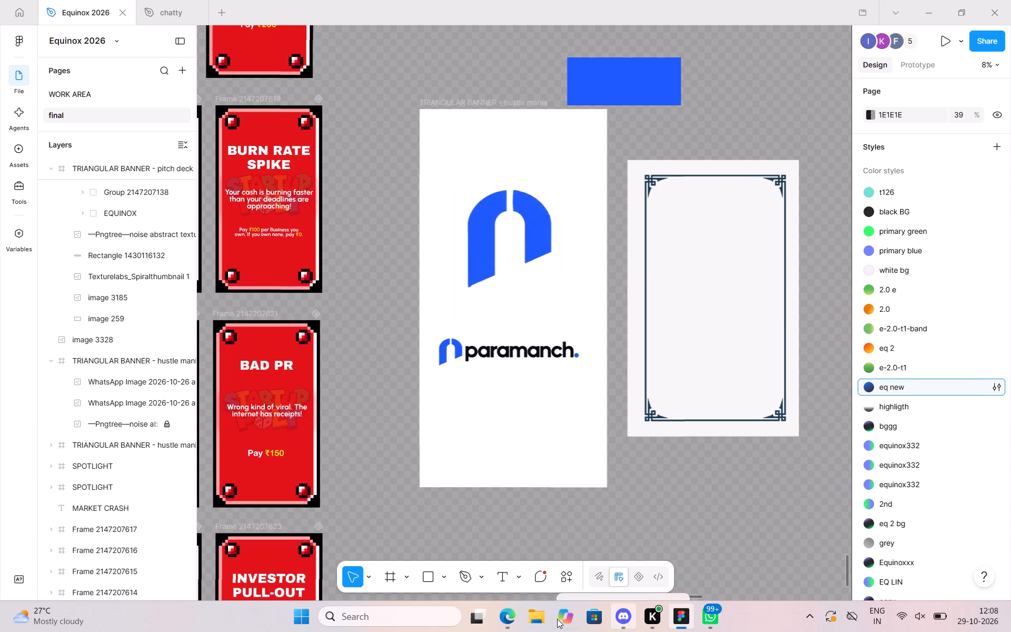
Remove the background of the blue border image using ChatGPT's image editor in Edge.
click(503, 614)
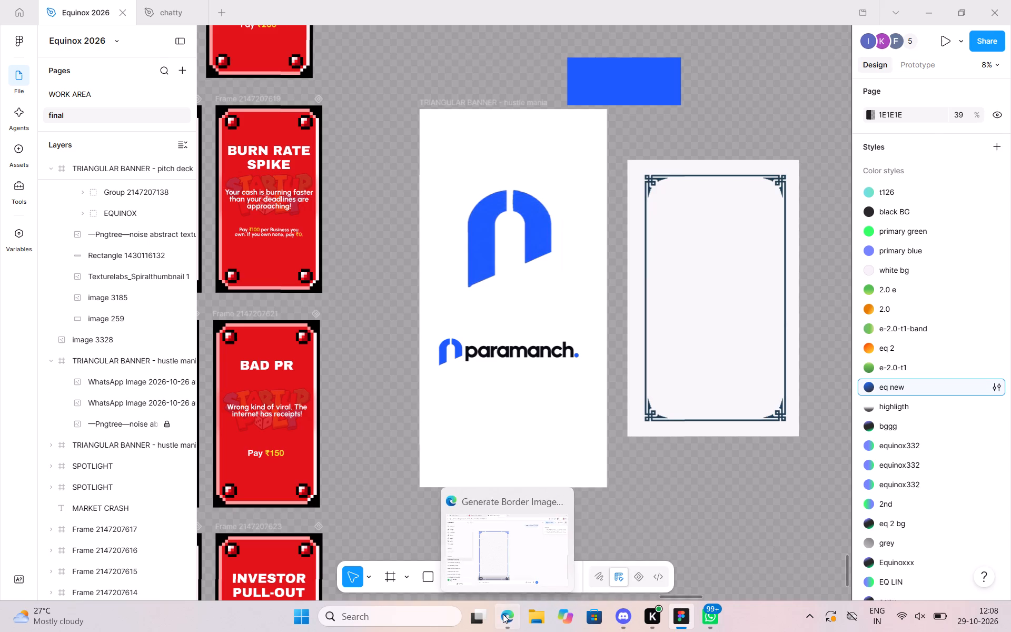
click(447, 380)
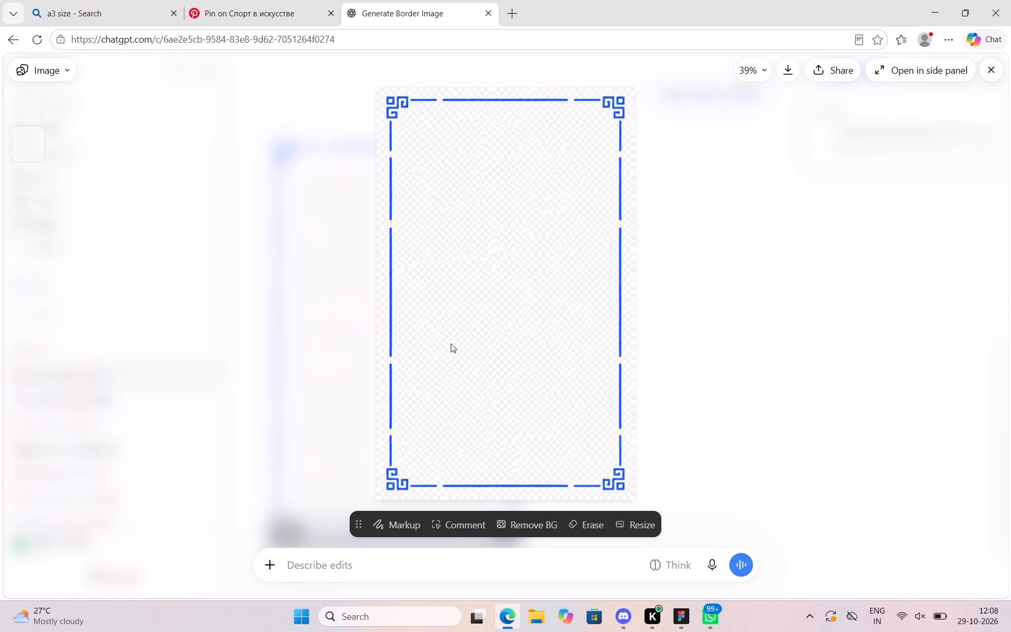
click(524, 513)
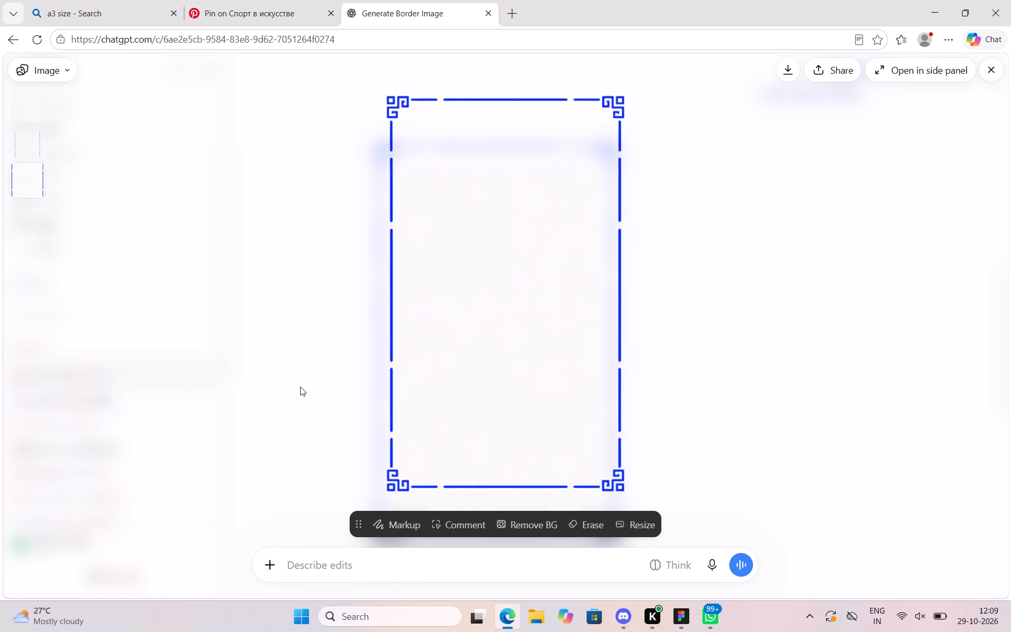
Copy the background-free border image and paste it into the hustle mania banner in Figma.
right_click(428, 378)
click(498, 180)
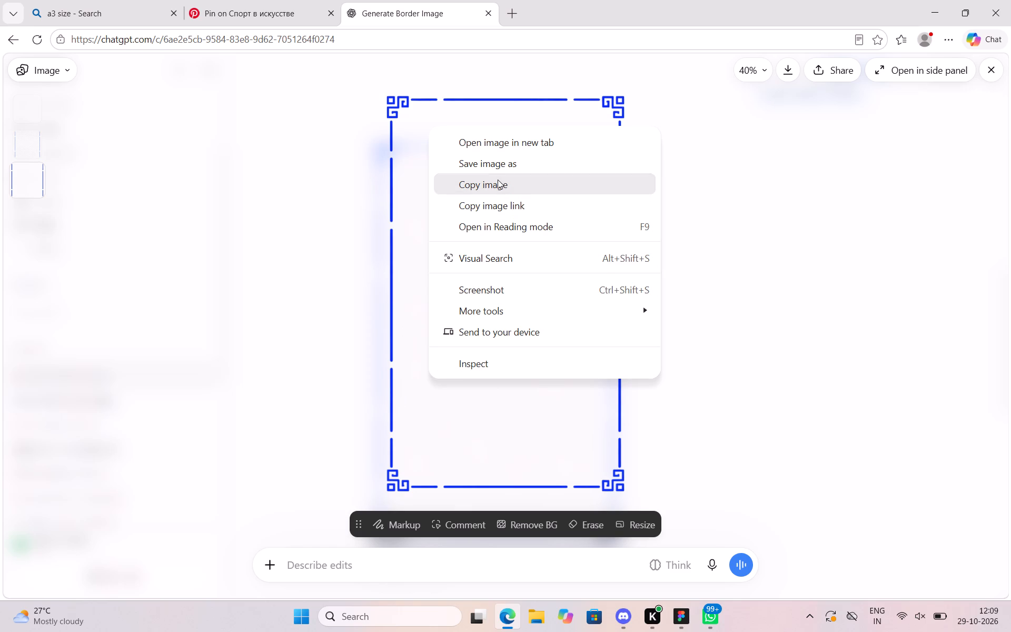
click(675, 617)
key(ctrl+v)
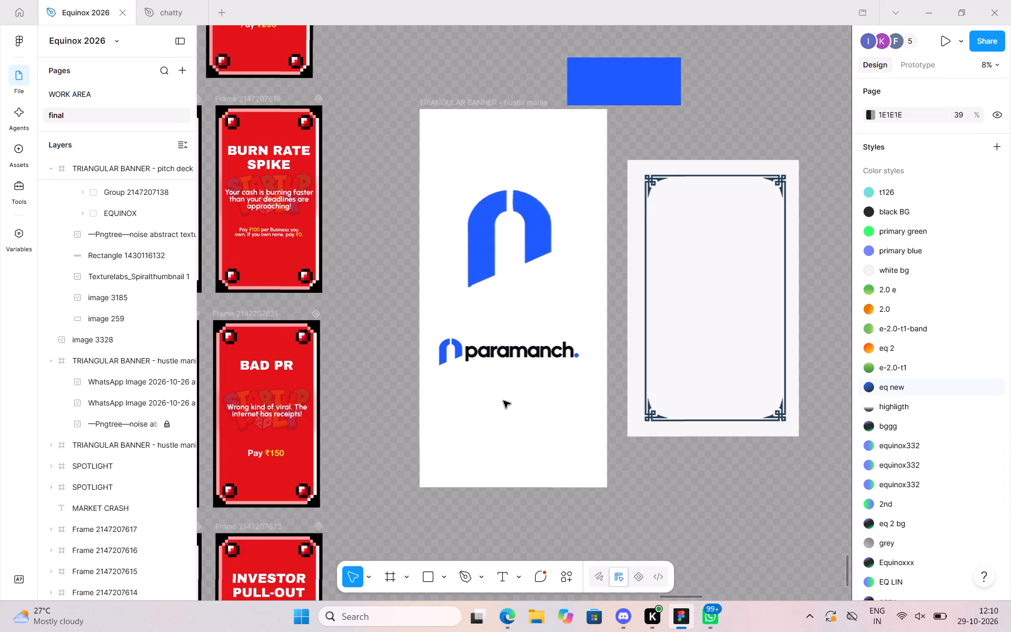
click(615, 413)
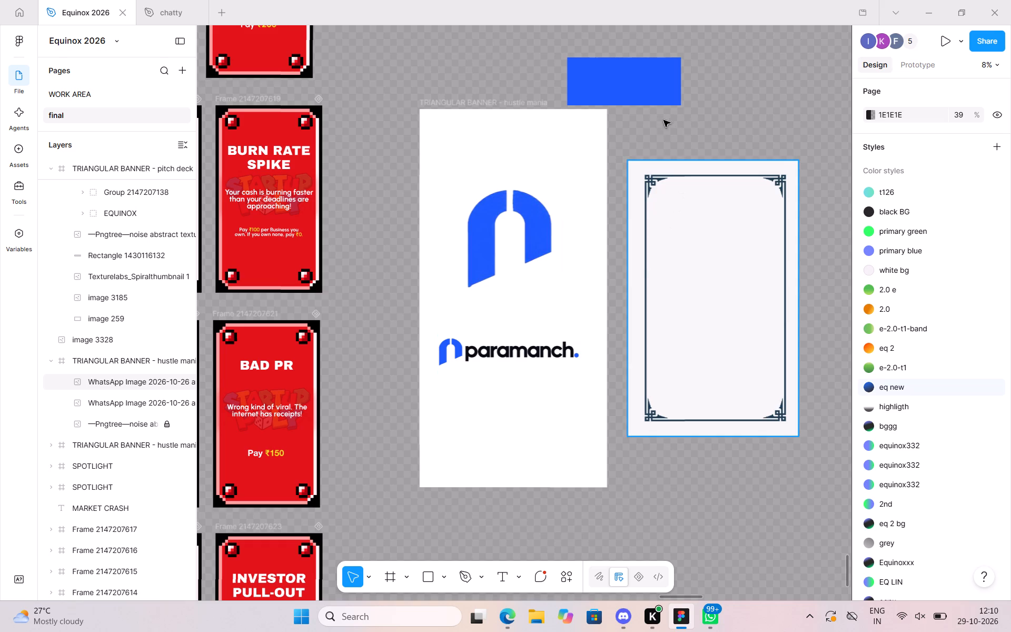
click(613, 335)
key(ctrl+v)
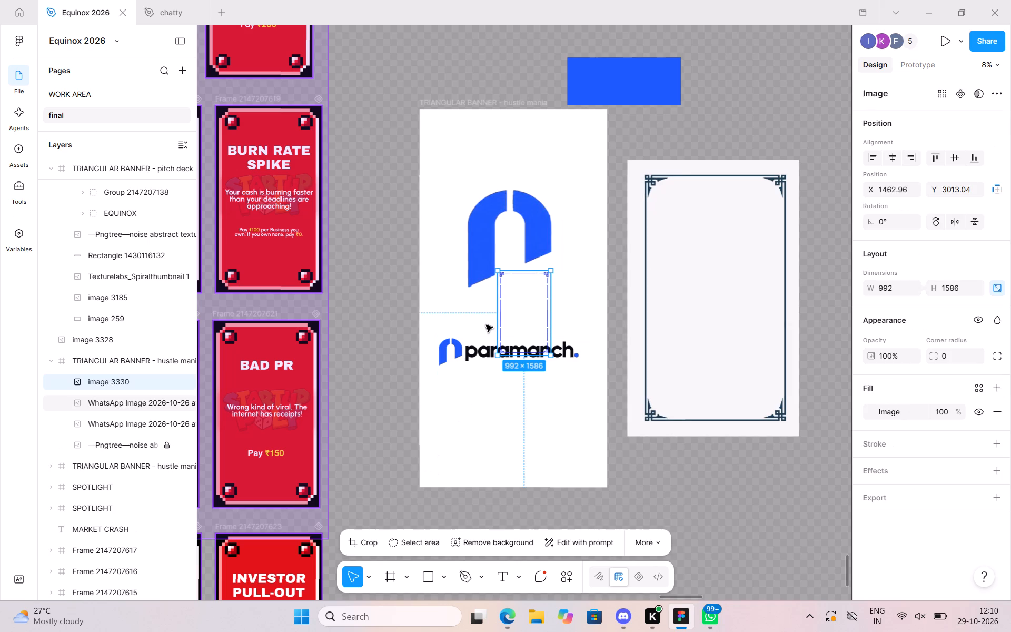
Enlarge the pasted border to about 2396 × 3831 and align it with the banner's top-left corner.
drag(497, 272, 444, 150)
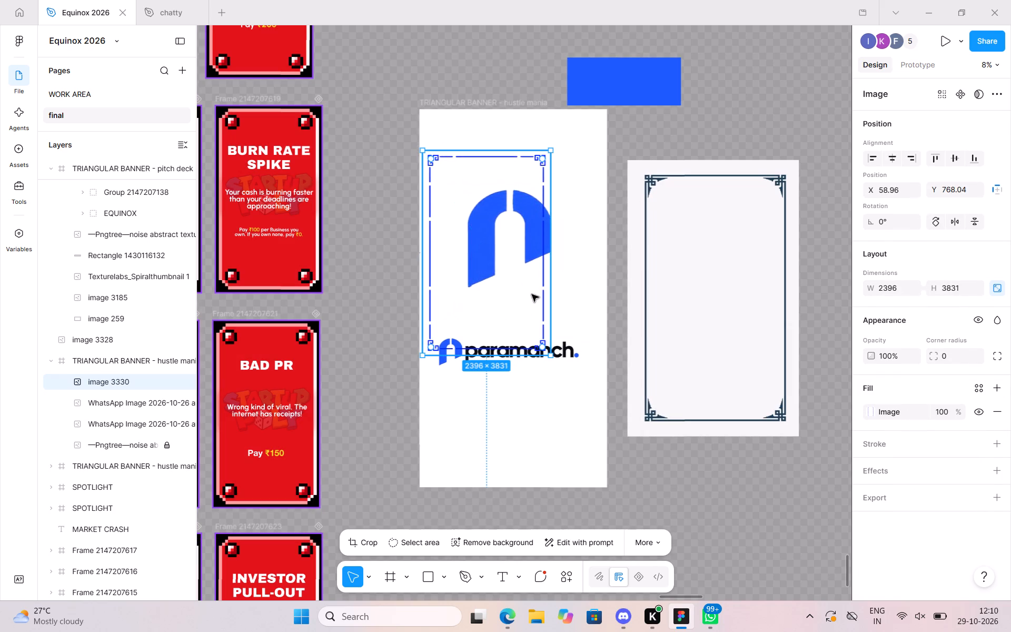
drag(503, 269, 503, 237)
drag(503, 237, 506, 164)
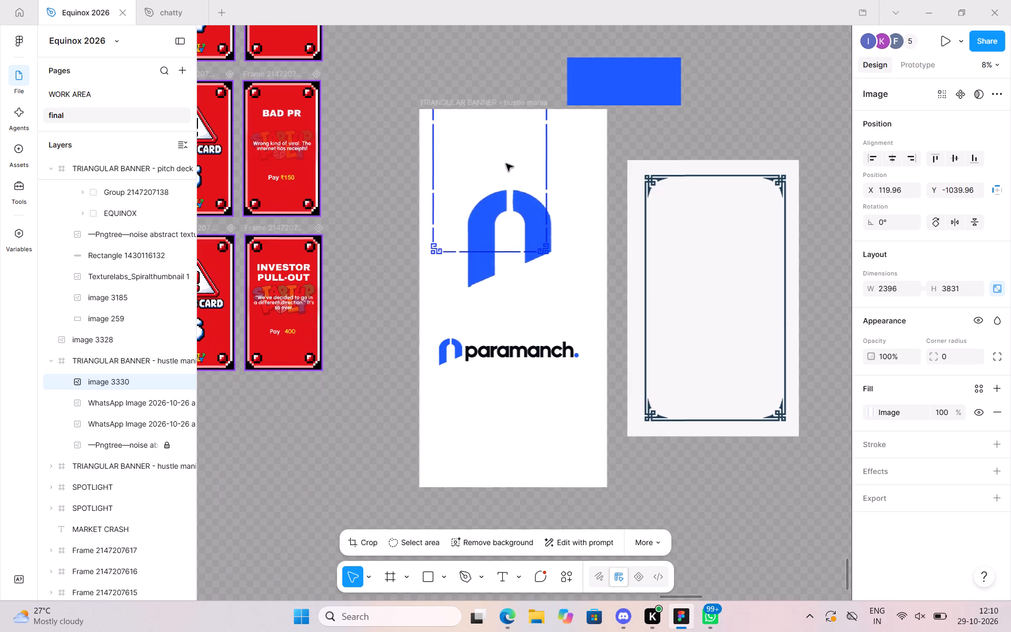
drag(506, 164, 500, 215)
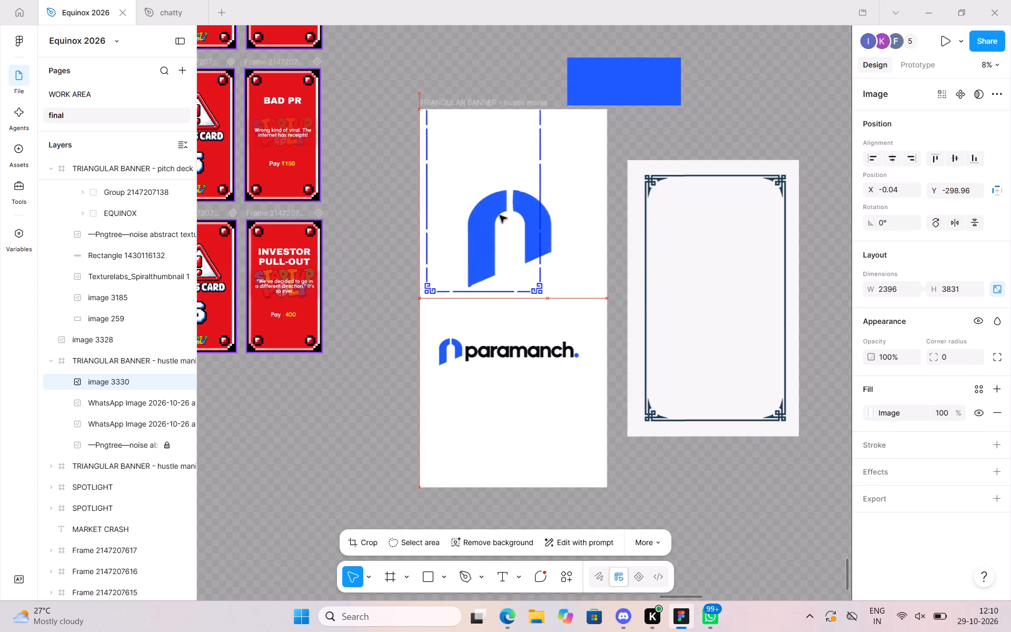
drag(500, 215, 497, 226)
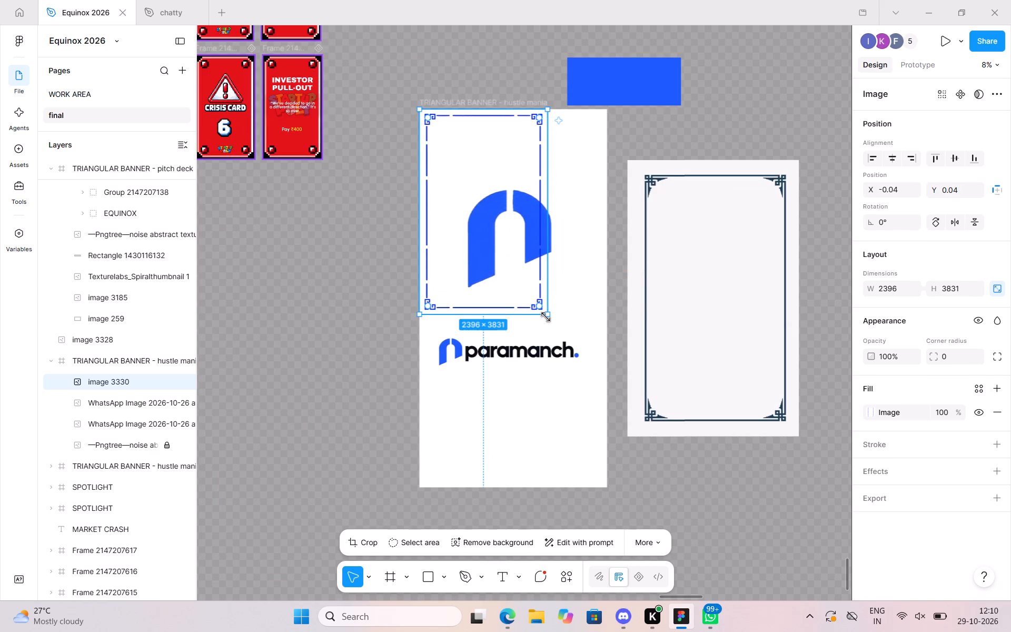
Enlarge the border image proportionally to about 4418 × 7064, matching the banner's height and aligned with its top-left corner.
drag(548, 316, 587, 466)
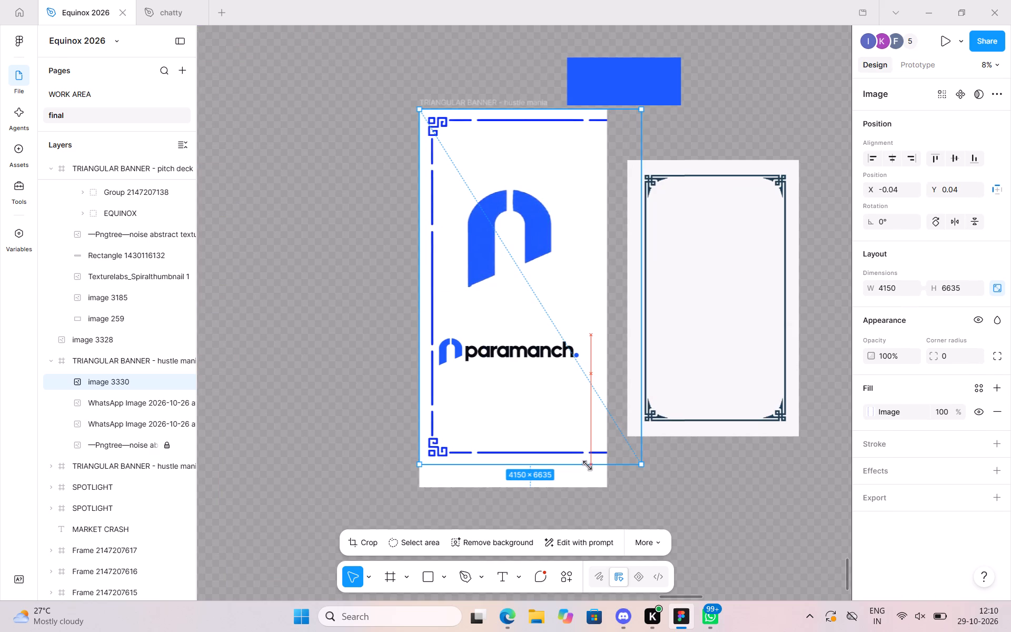
drag(587, 466, 597, 495)
drag(596, 490, 592, 491)
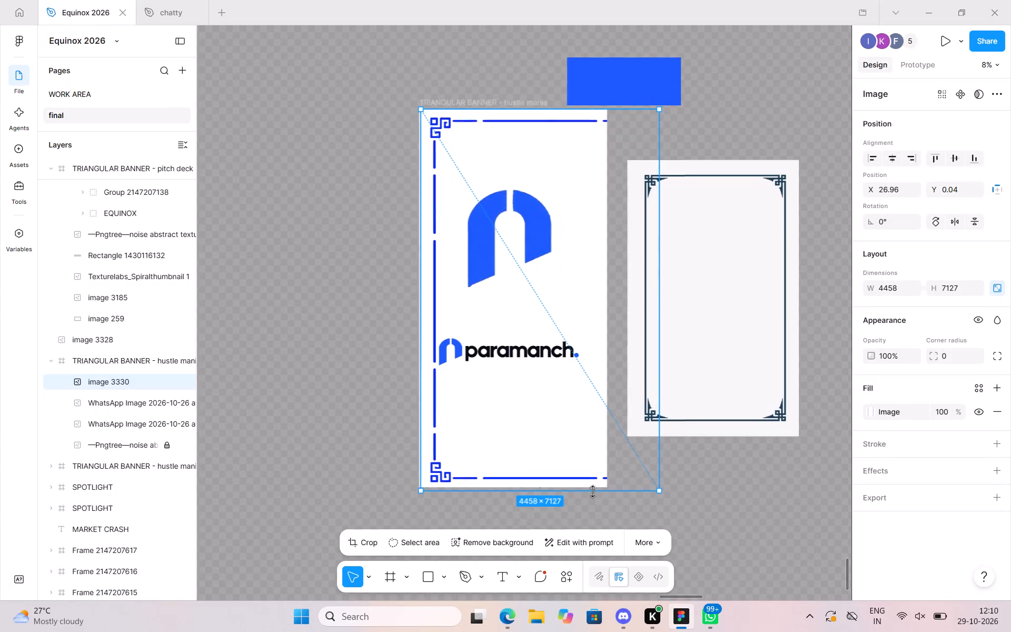
drag(592, 491, 590, 490)
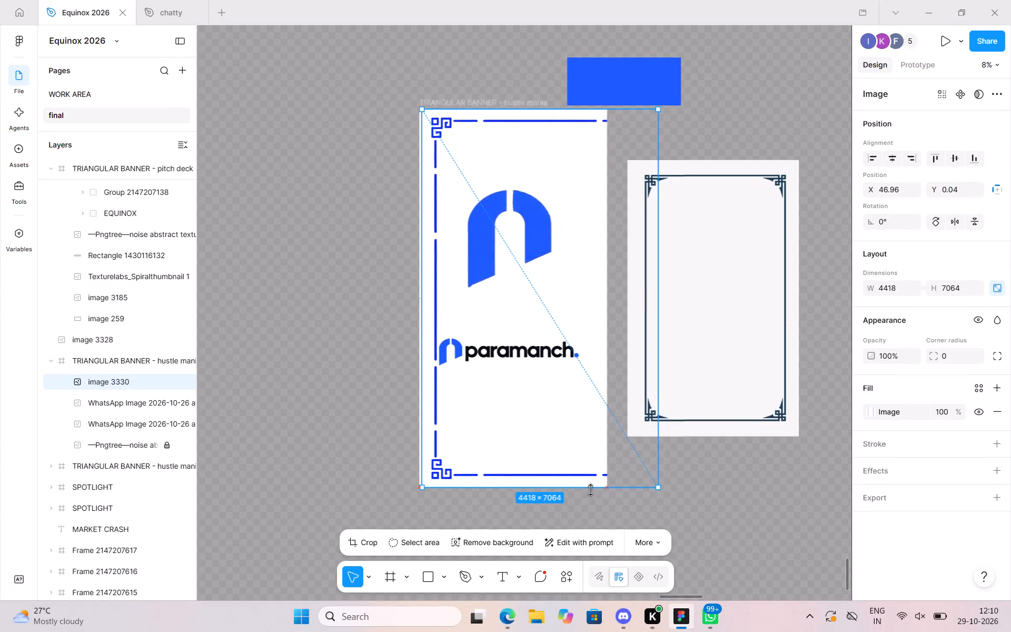
click(543, 406)
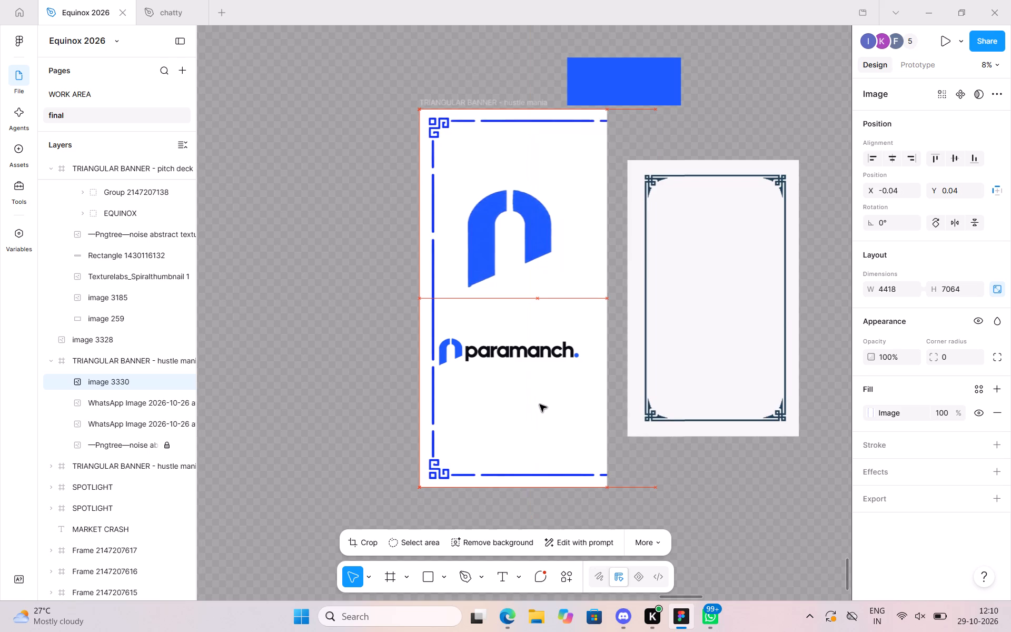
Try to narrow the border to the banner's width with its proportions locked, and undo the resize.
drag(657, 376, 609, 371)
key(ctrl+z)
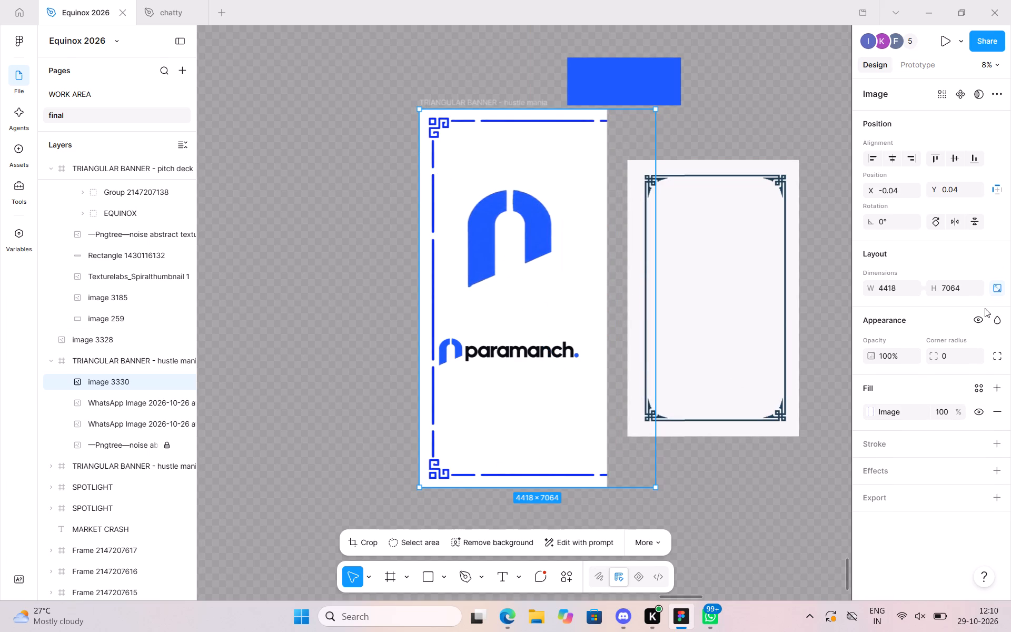
Unlock the border image's aspect ratio.
click(996, 289)
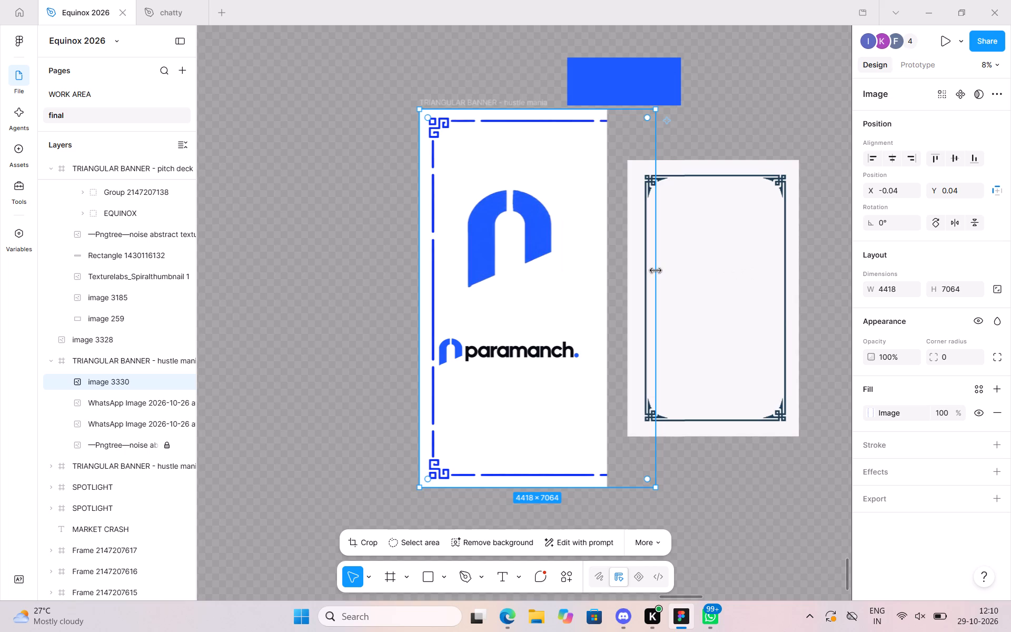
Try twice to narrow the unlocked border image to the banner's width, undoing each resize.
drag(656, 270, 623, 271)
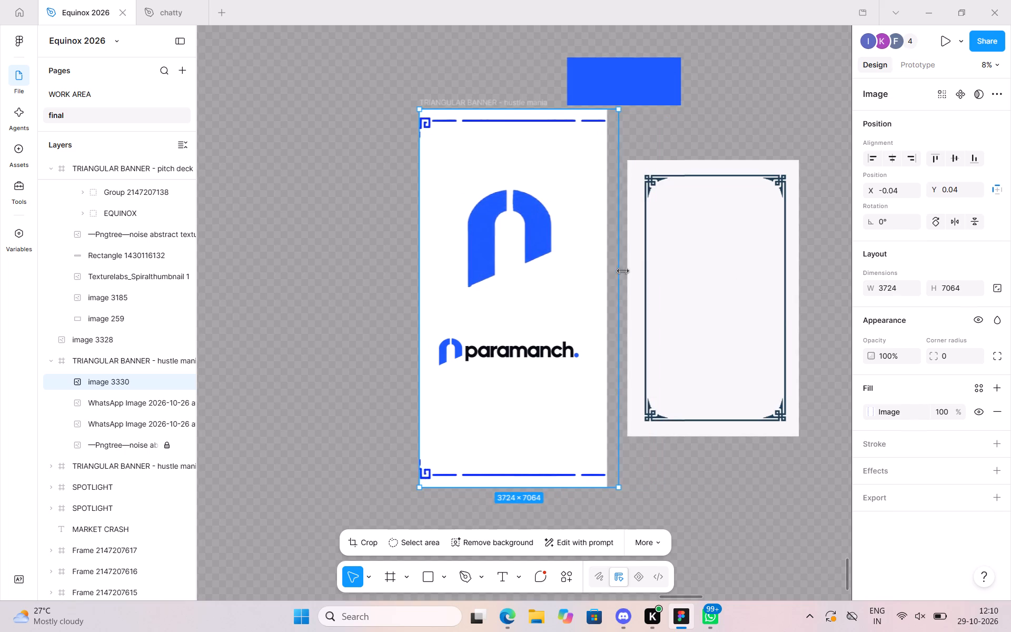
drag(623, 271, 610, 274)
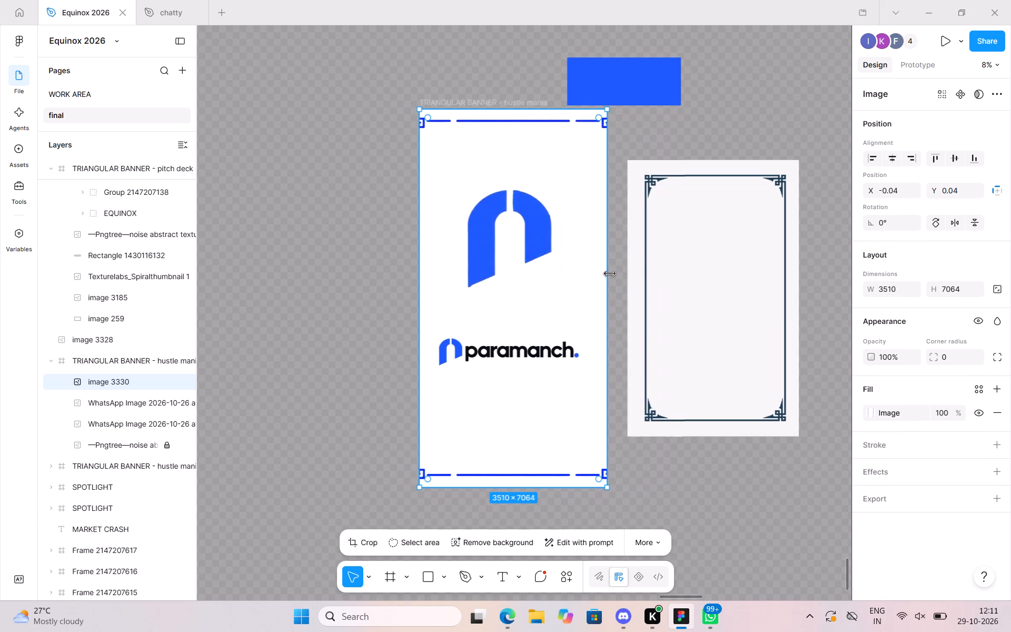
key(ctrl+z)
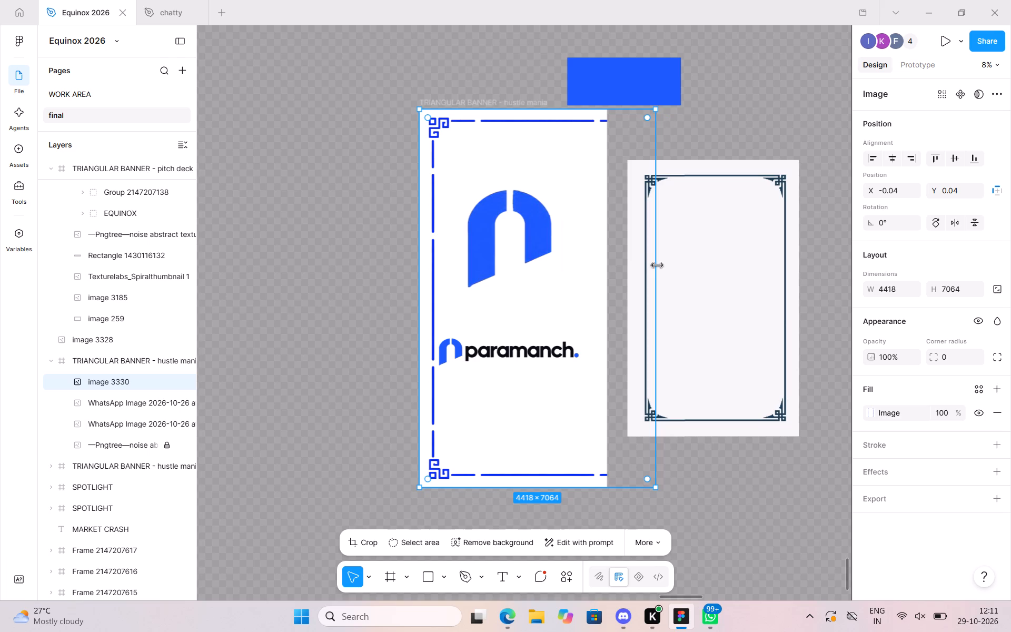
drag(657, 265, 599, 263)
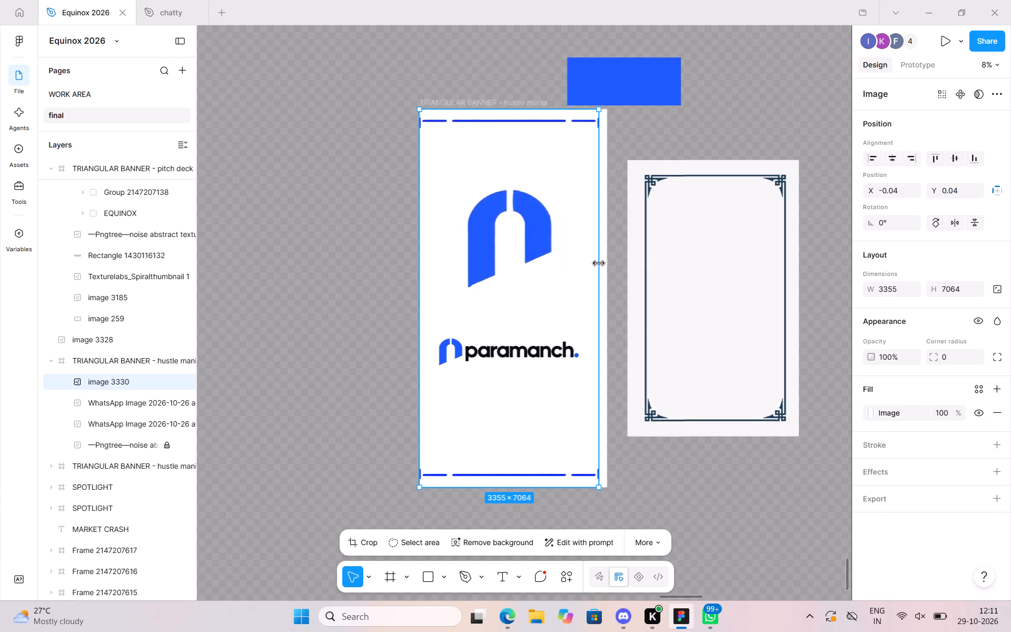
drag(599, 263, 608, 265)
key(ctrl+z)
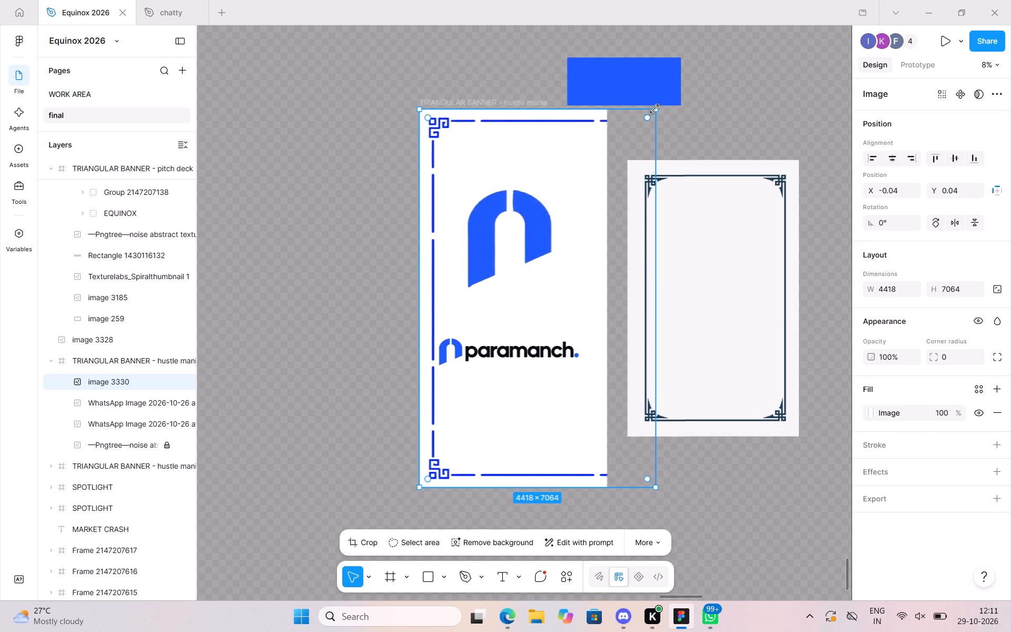
Flatten the border image into a vector path.
right_click(549, 234)
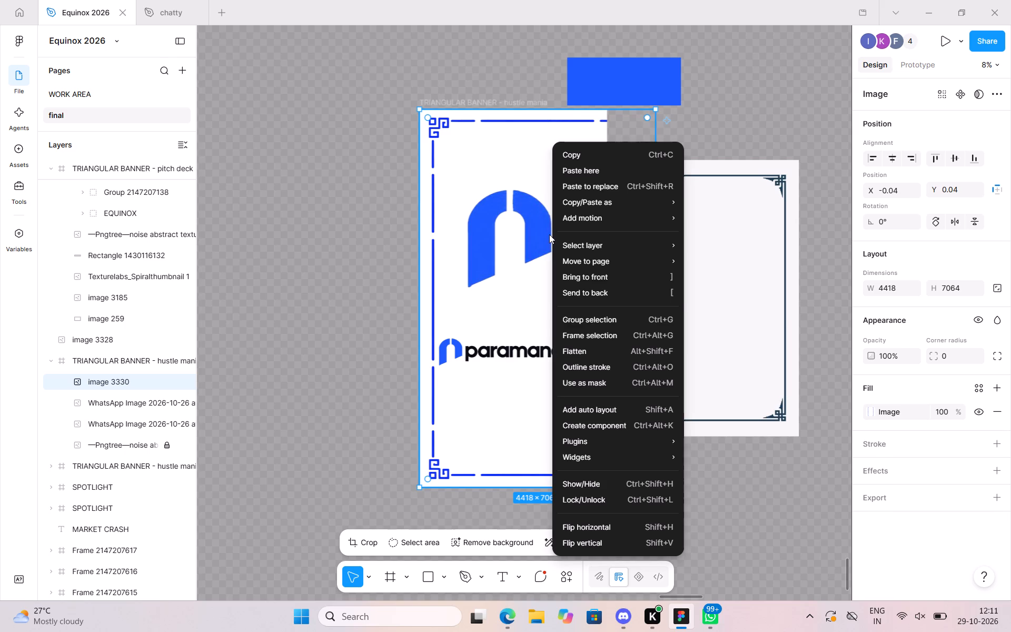
click(584, 354)
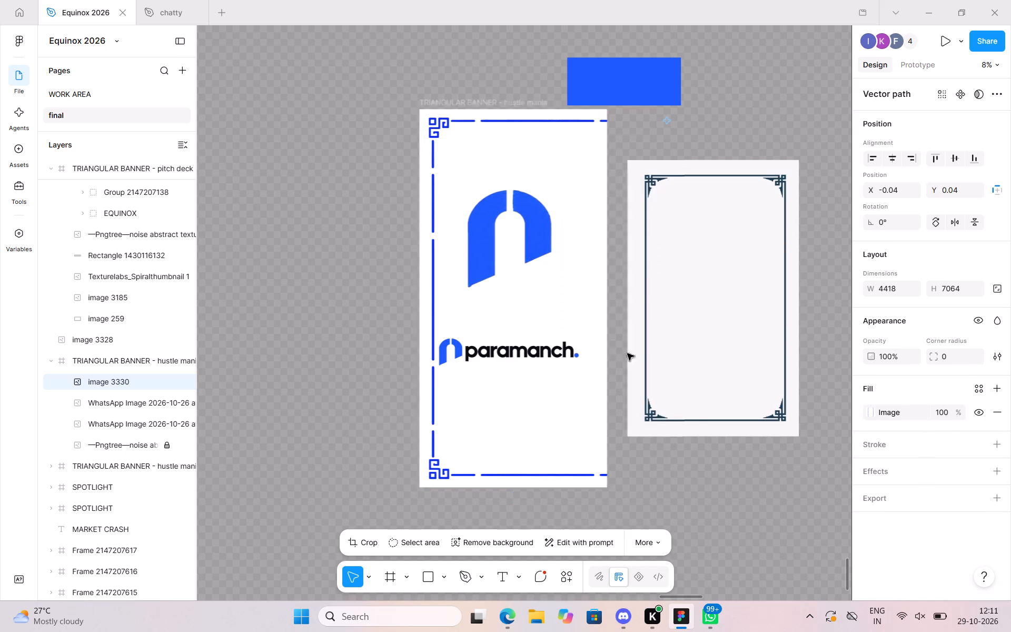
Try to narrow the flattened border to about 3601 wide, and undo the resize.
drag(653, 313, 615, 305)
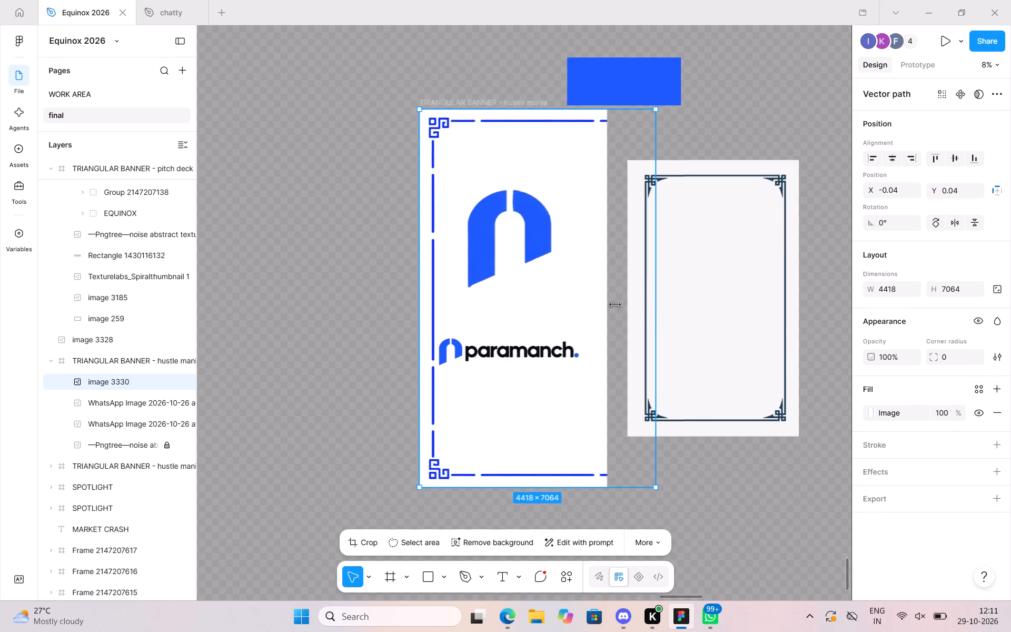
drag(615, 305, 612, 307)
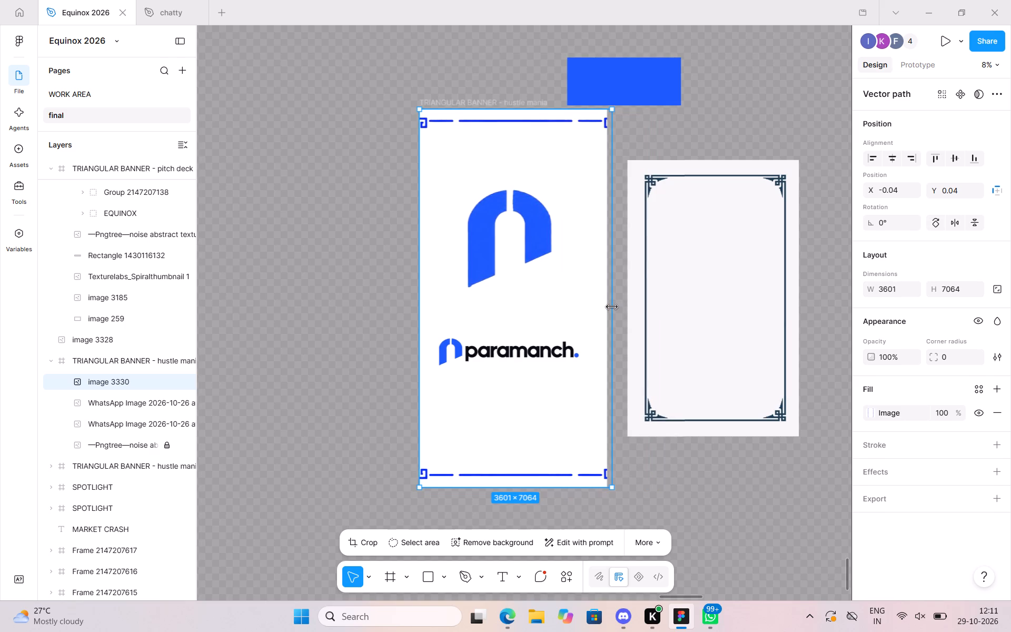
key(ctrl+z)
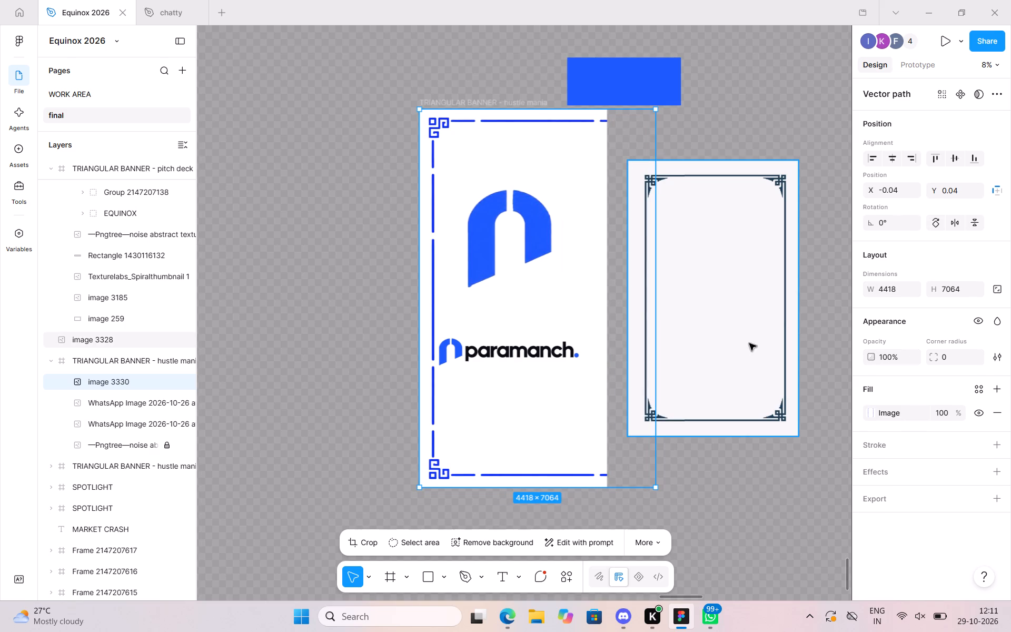
Move the flattened border out of the banner onto the empty canvas below it, at about X 3164, Y 40200.
drag(566, 251, 729, 458)
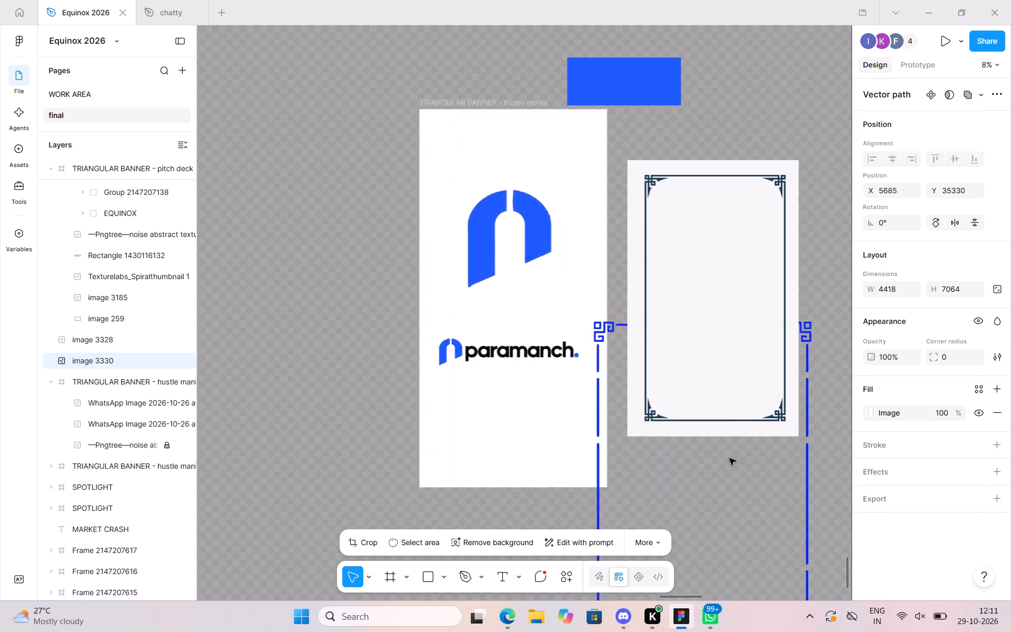
drag(729, 458, 597, 502)
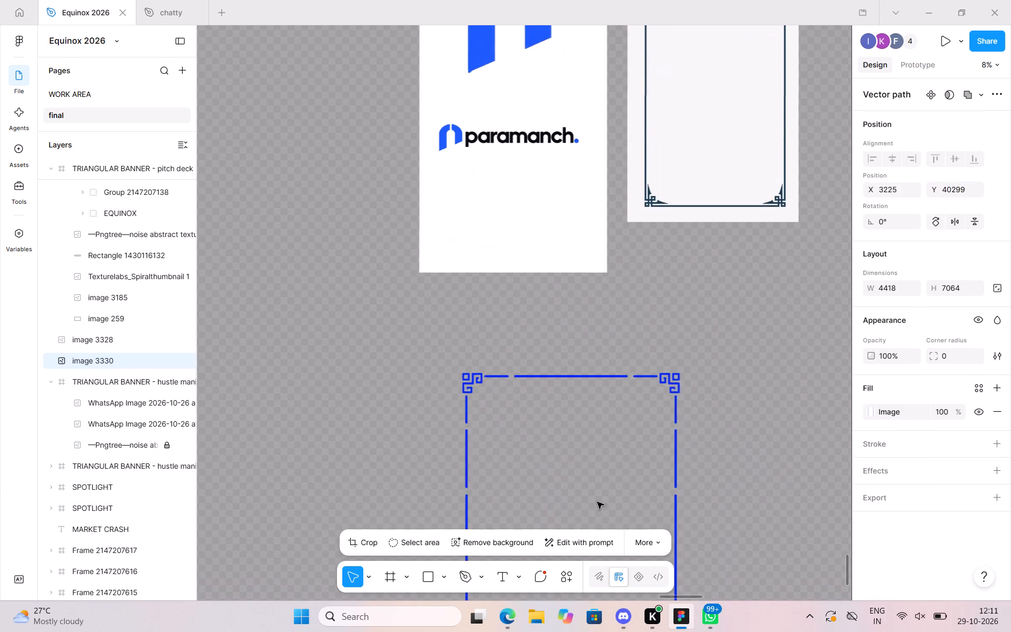
drag(597, 502, 596, 501)
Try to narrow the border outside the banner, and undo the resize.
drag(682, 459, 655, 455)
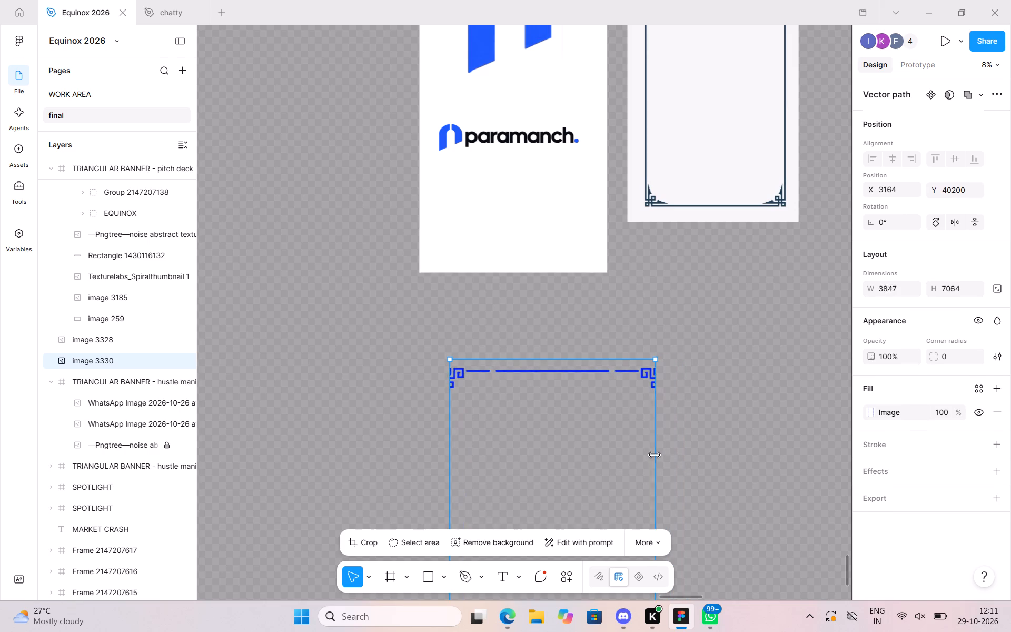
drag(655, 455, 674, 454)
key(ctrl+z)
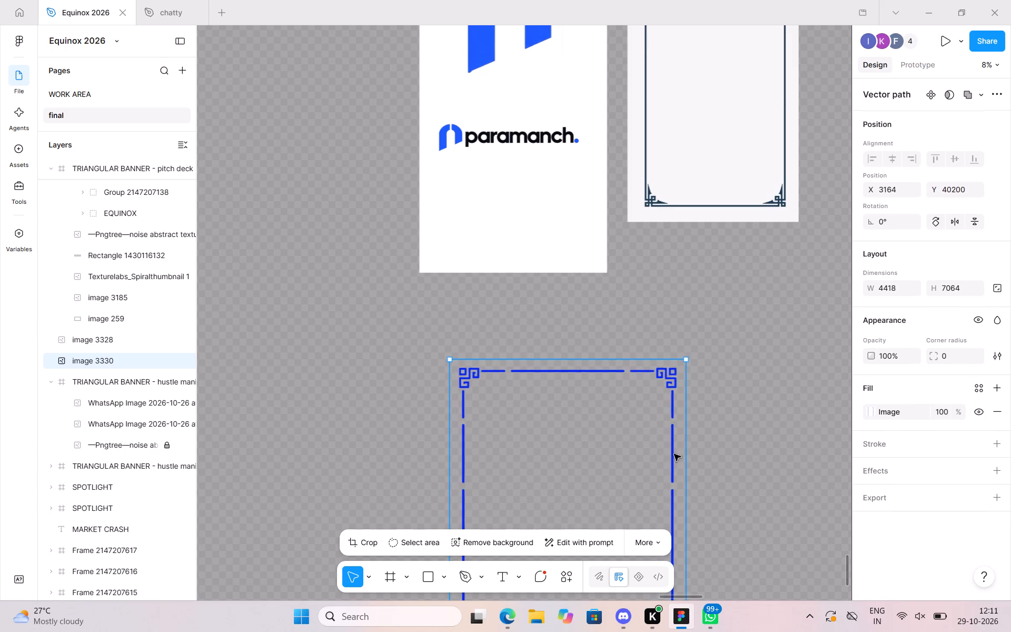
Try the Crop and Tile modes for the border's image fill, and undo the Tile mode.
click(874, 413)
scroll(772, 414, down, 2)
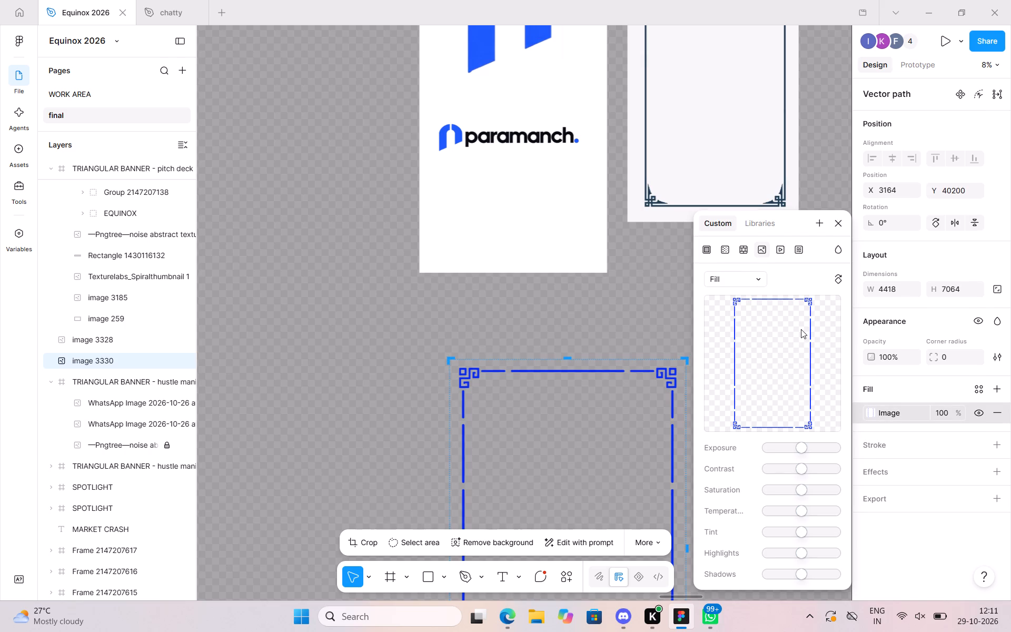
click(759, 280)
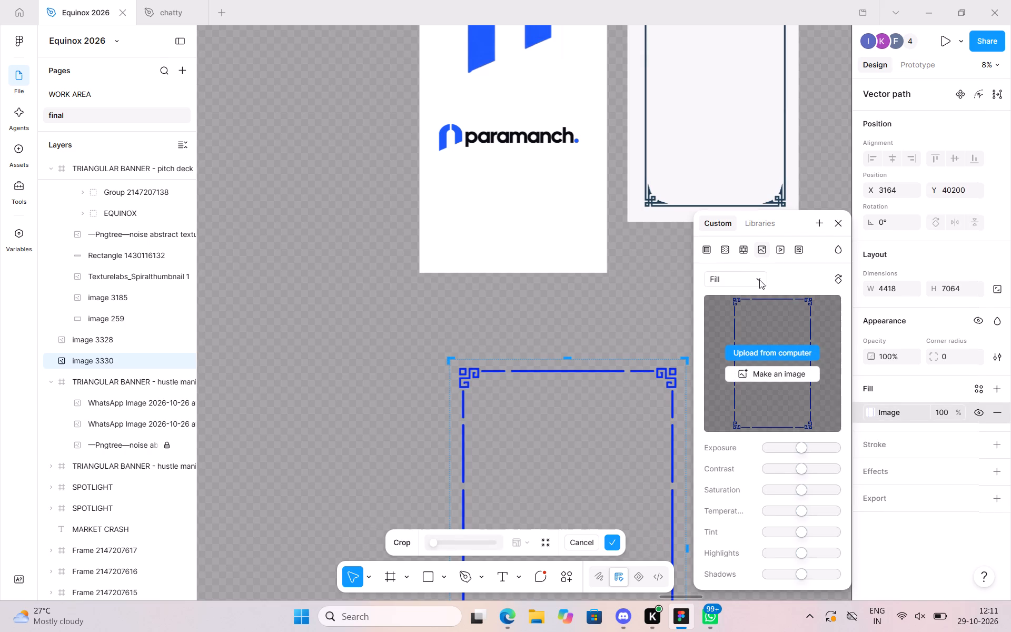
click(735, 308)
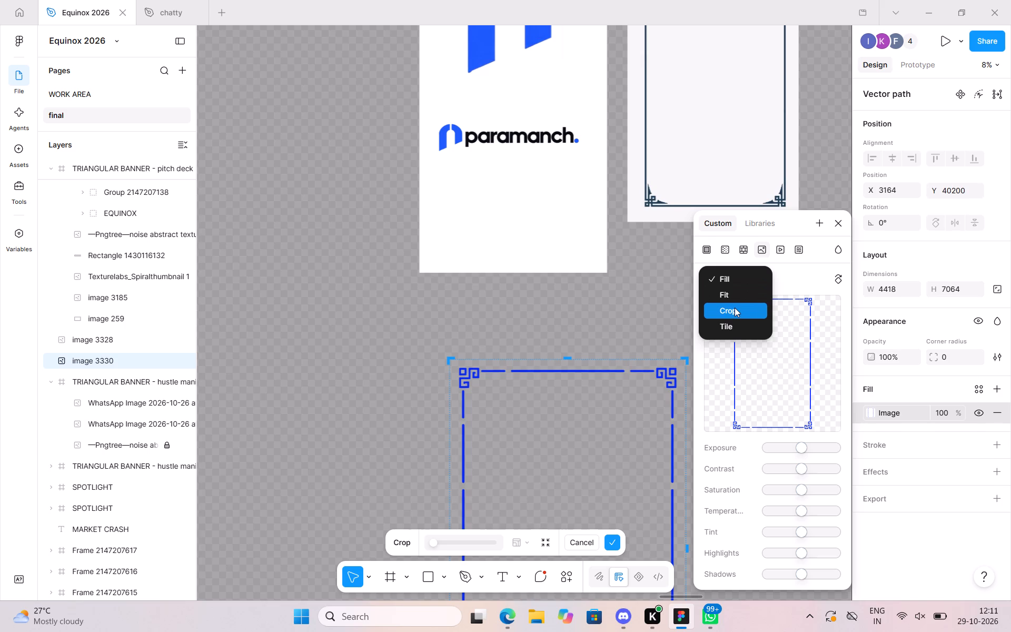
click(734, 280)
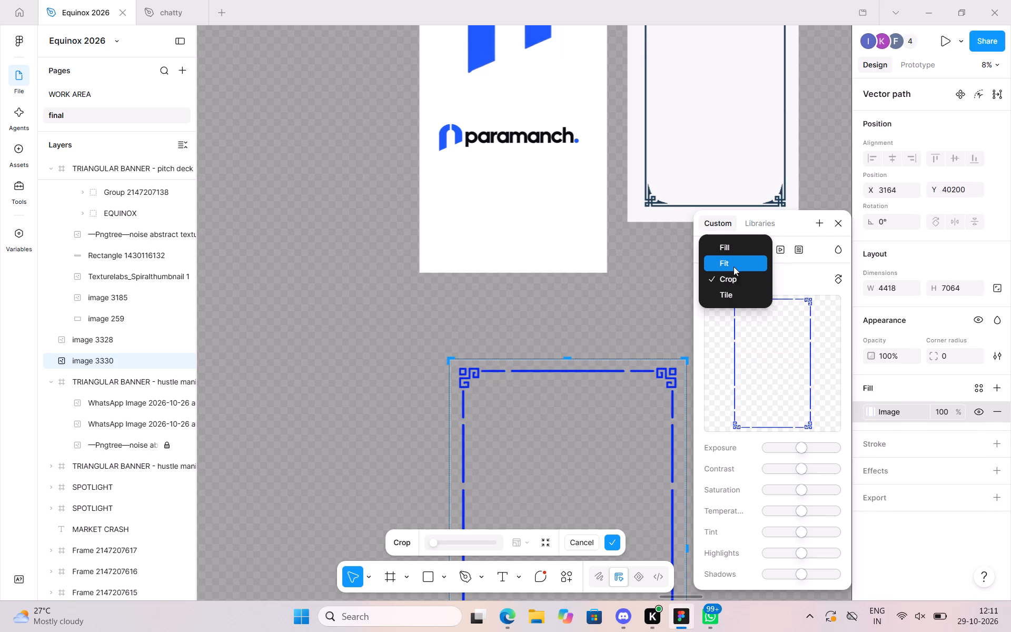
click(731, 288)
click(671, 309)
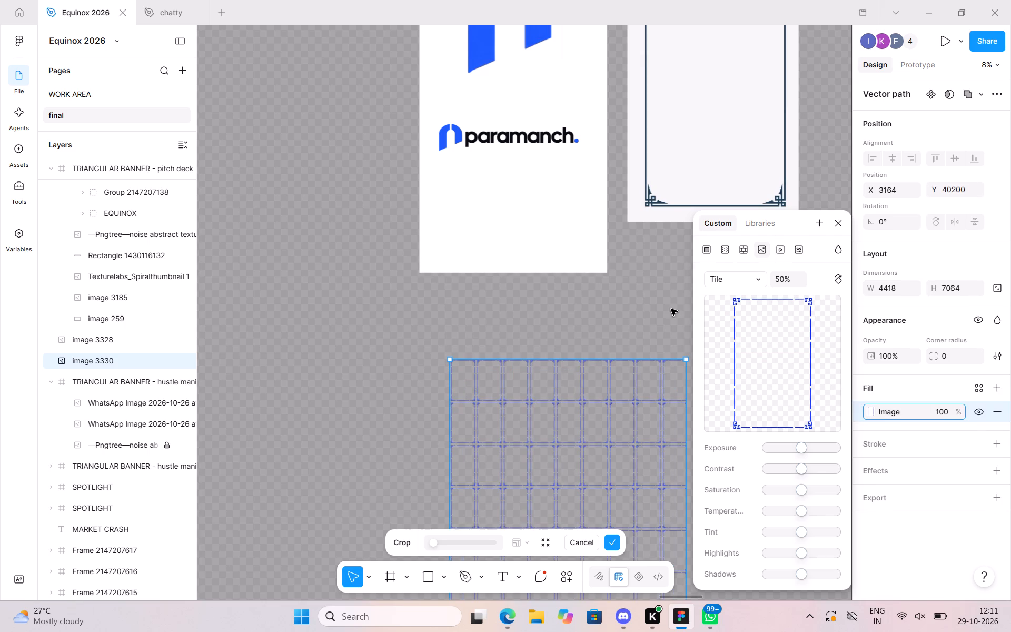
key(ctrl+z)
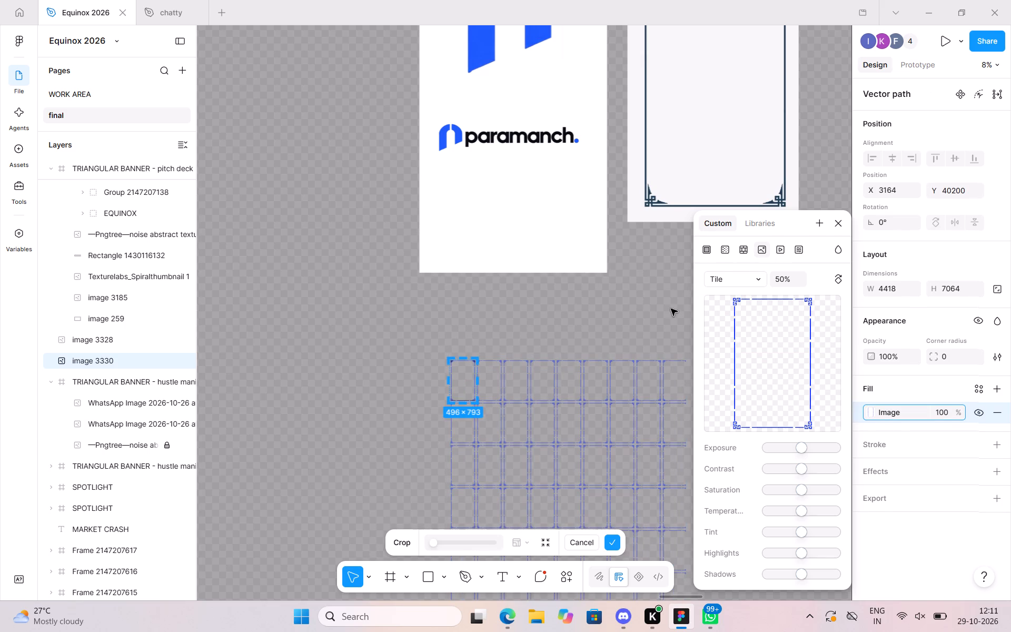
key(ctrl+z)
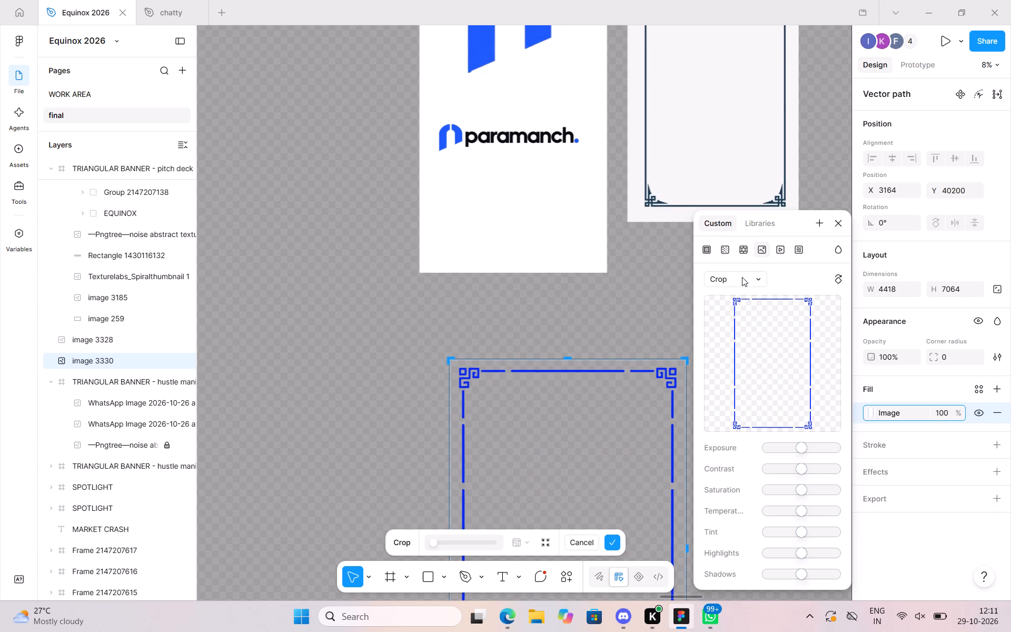
Set the border's image fill mode to Fit.
click(742, 277)
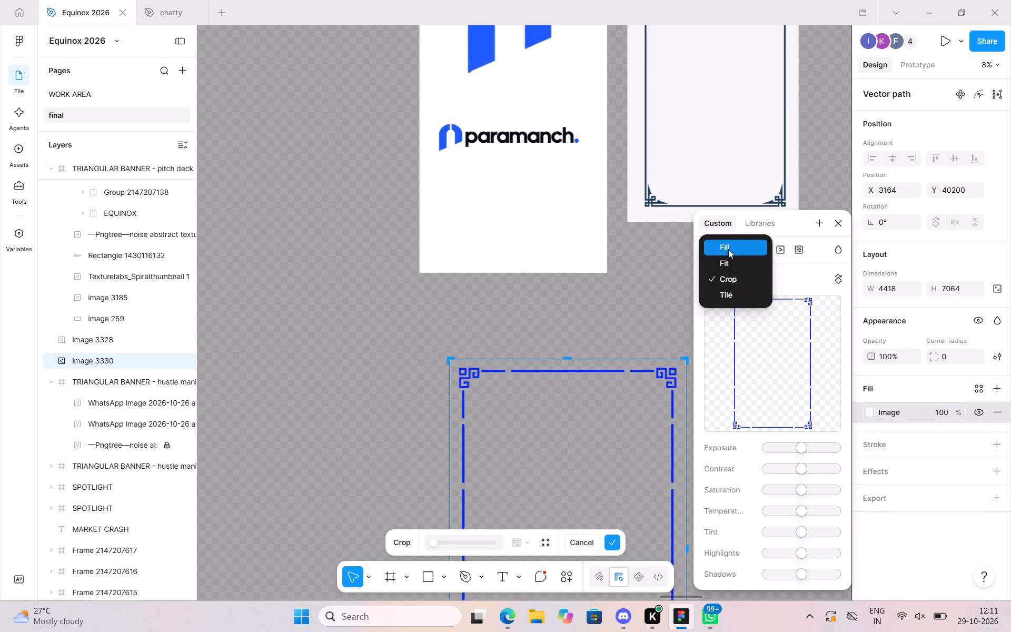
click(727, 260)
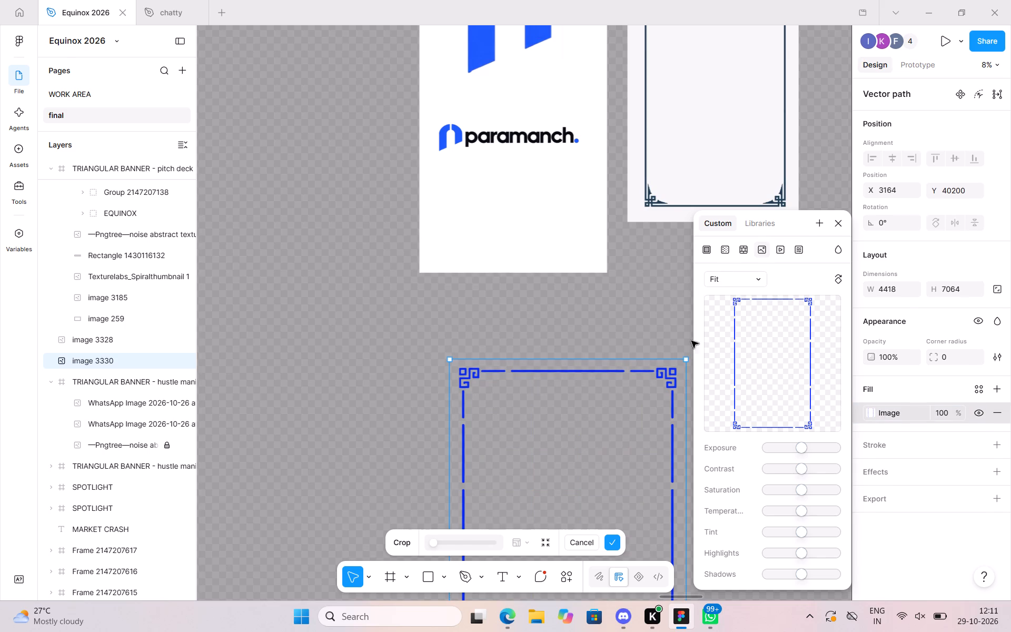
click(673, 323)
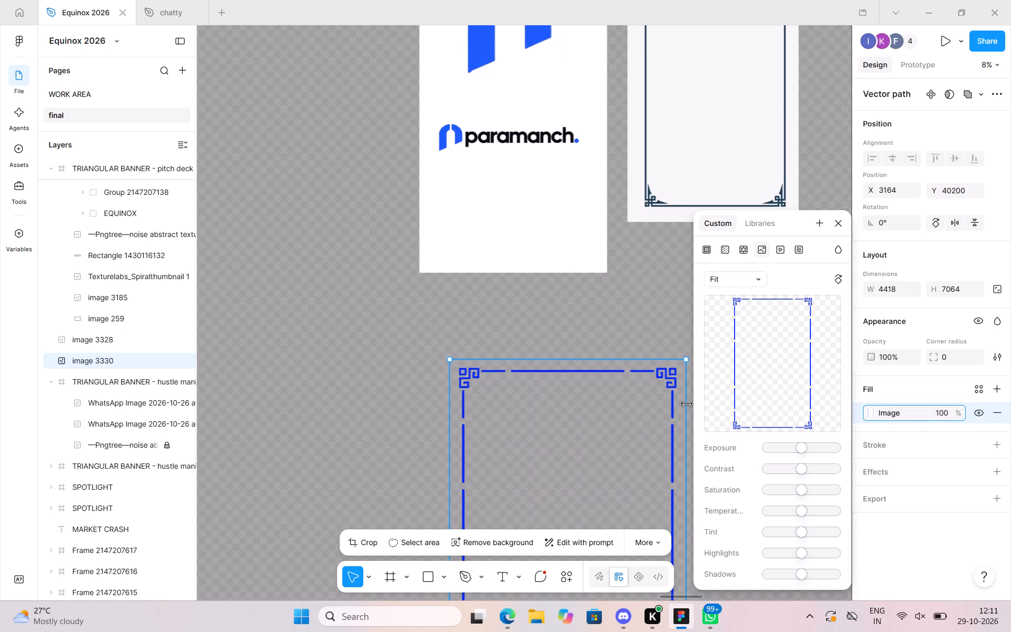
Narrow the border to about 3760 wide, keeping the height at 7064.
drag(687, 404, 651, 406)
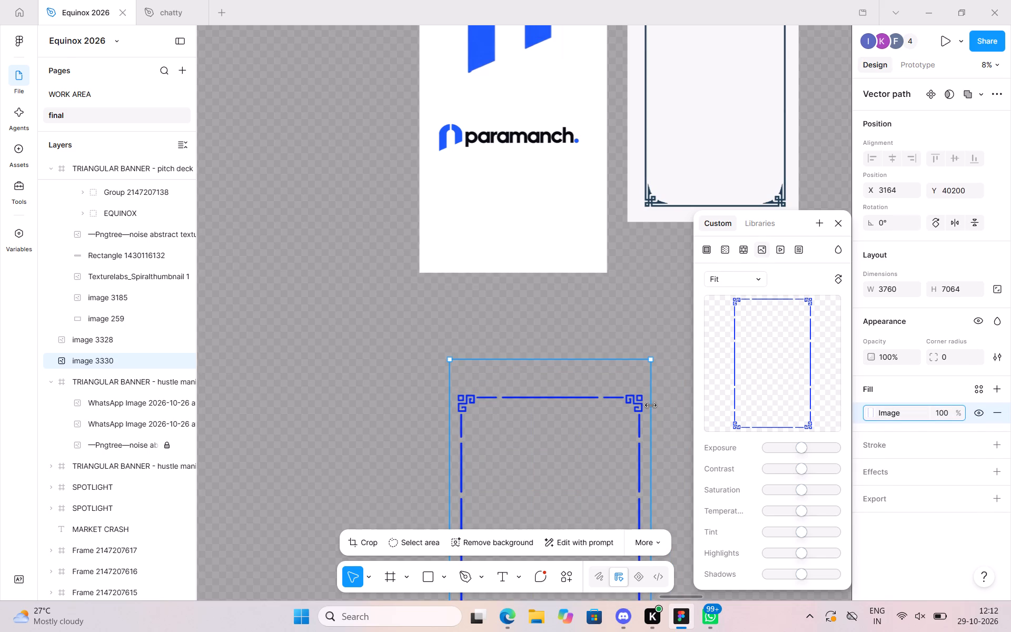
Move the border back into the hustle mania banner, centred horizontally at about X -125, Y -160.
drag(604, 471, 543, 169)
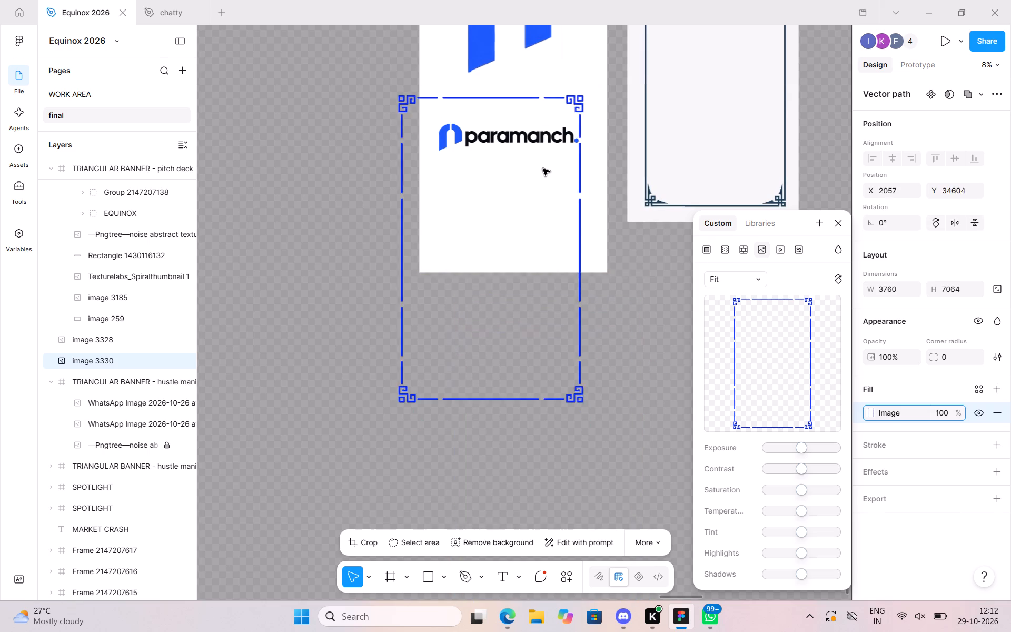
drag(543, 169, 568, 136)
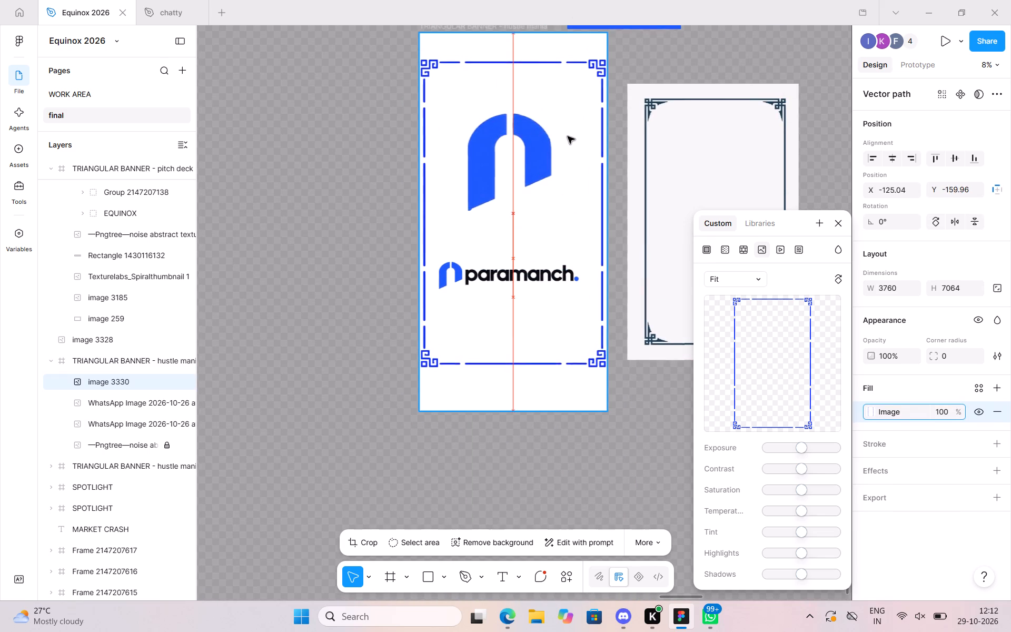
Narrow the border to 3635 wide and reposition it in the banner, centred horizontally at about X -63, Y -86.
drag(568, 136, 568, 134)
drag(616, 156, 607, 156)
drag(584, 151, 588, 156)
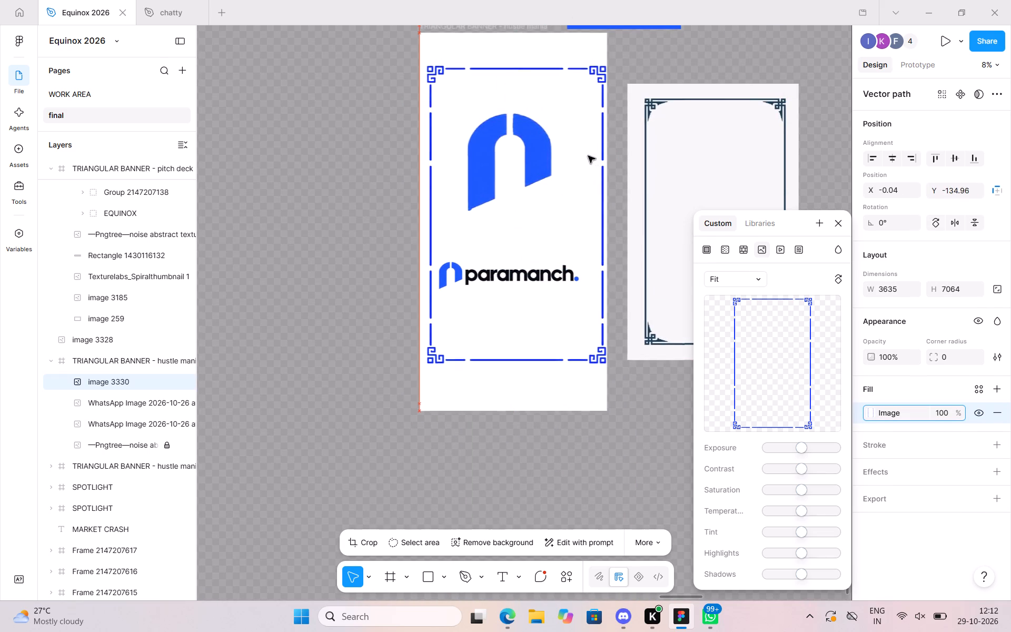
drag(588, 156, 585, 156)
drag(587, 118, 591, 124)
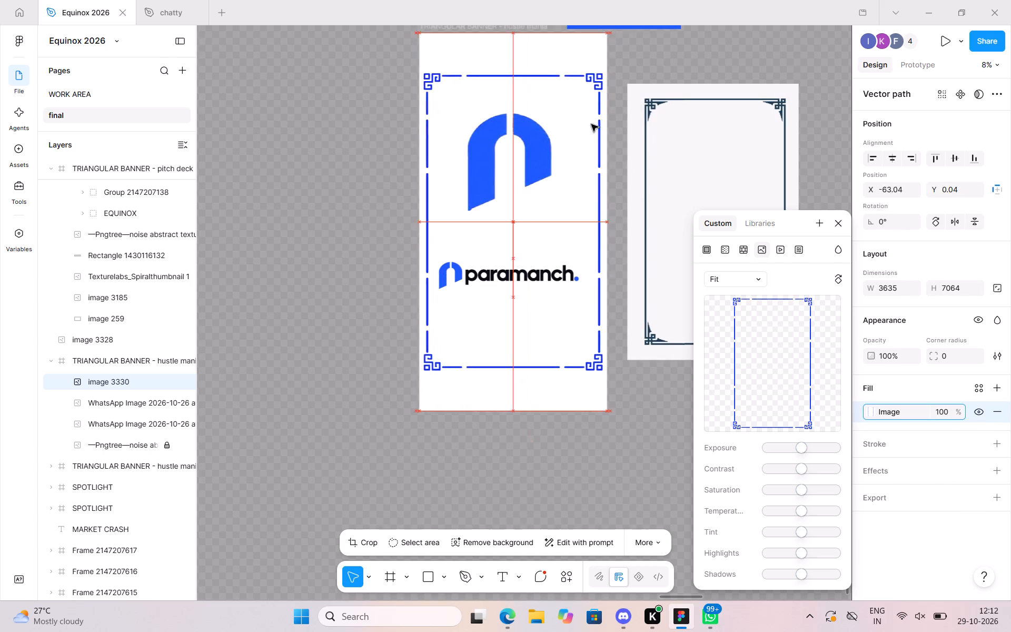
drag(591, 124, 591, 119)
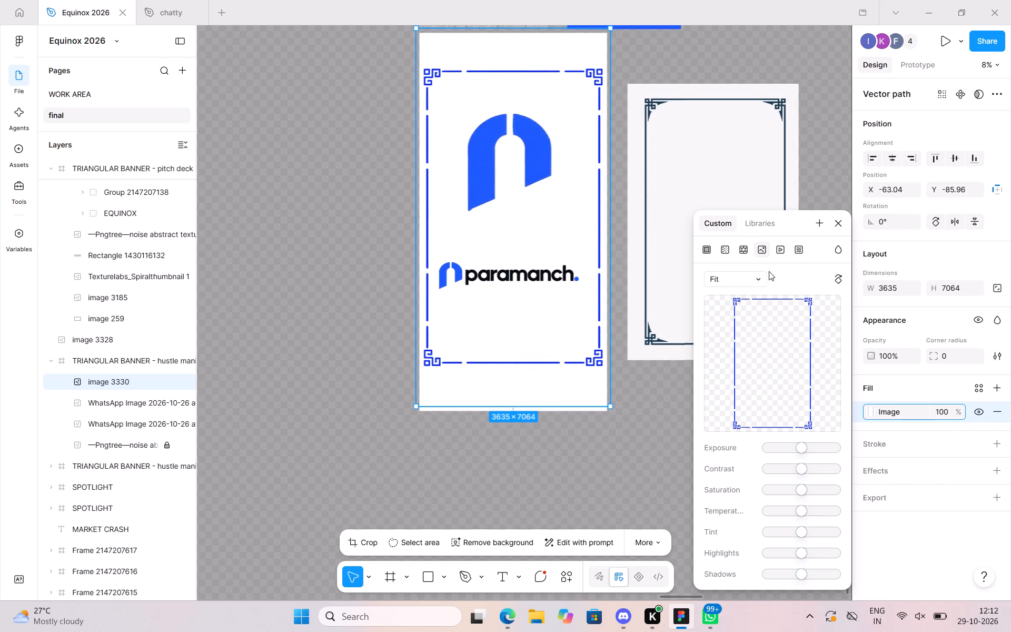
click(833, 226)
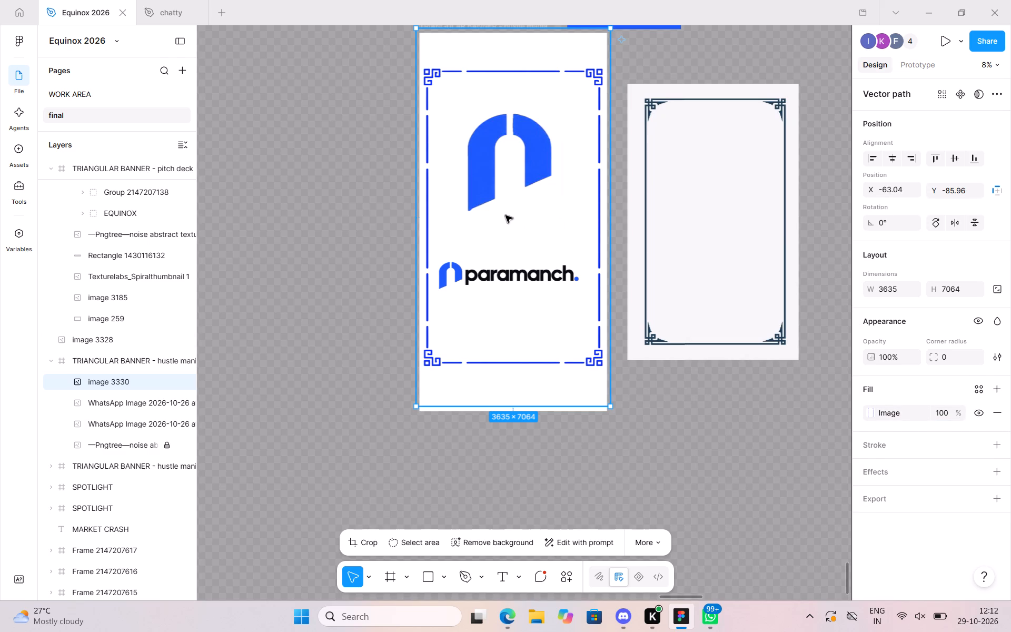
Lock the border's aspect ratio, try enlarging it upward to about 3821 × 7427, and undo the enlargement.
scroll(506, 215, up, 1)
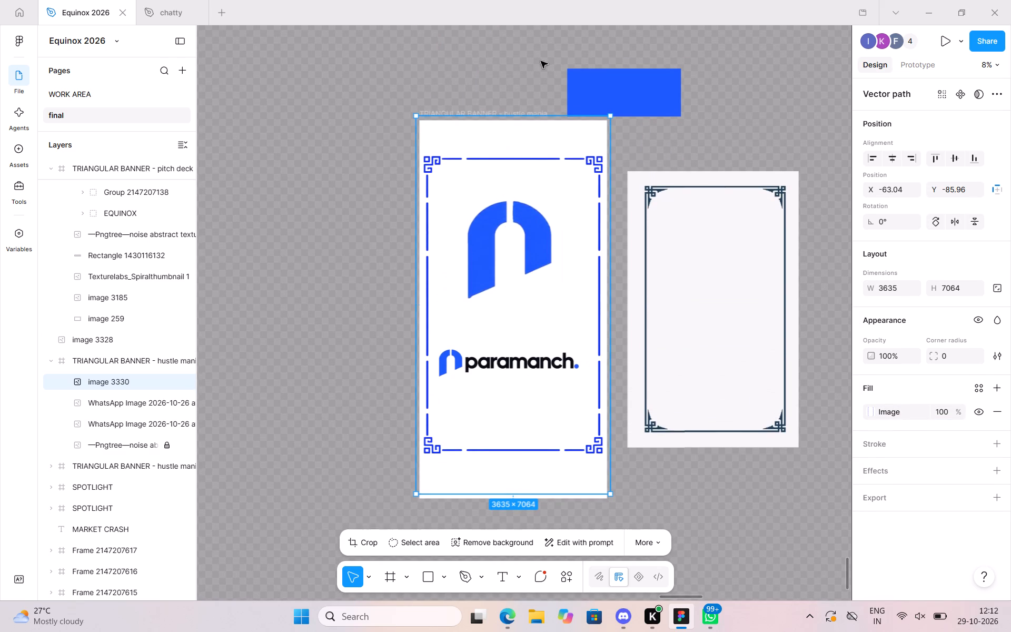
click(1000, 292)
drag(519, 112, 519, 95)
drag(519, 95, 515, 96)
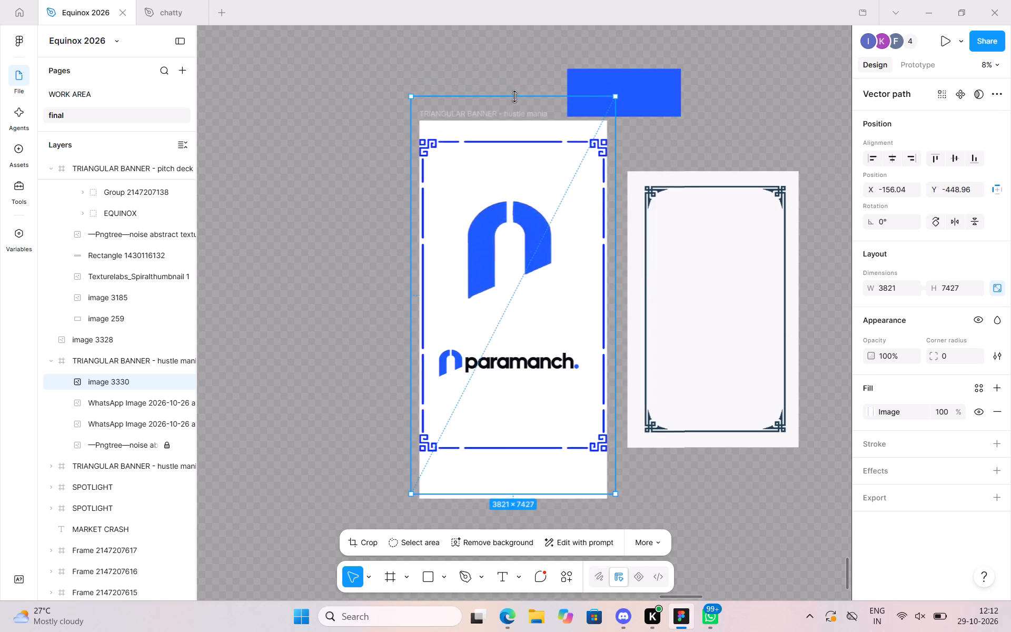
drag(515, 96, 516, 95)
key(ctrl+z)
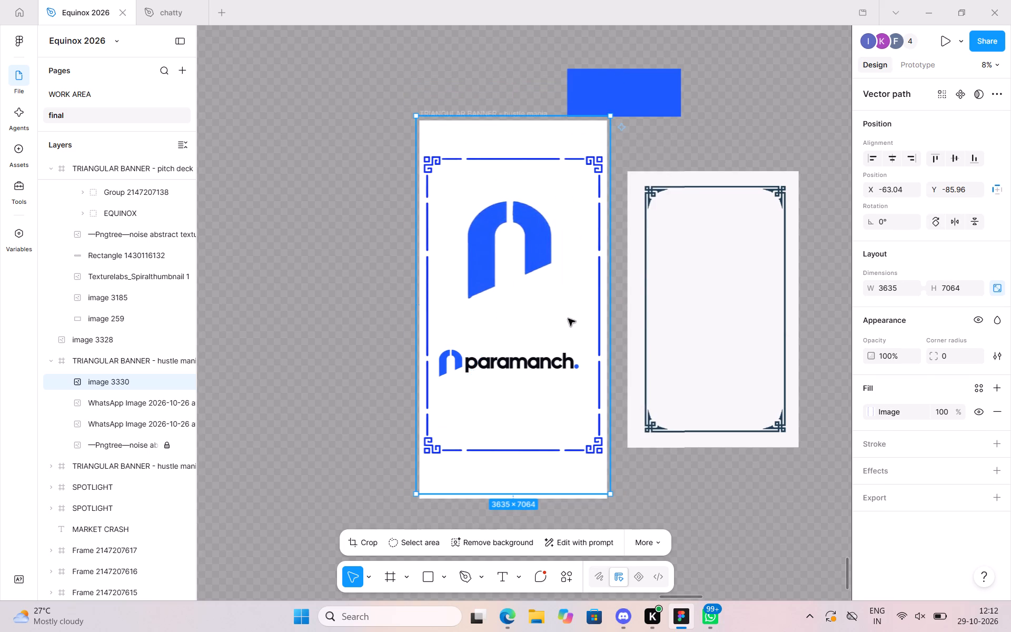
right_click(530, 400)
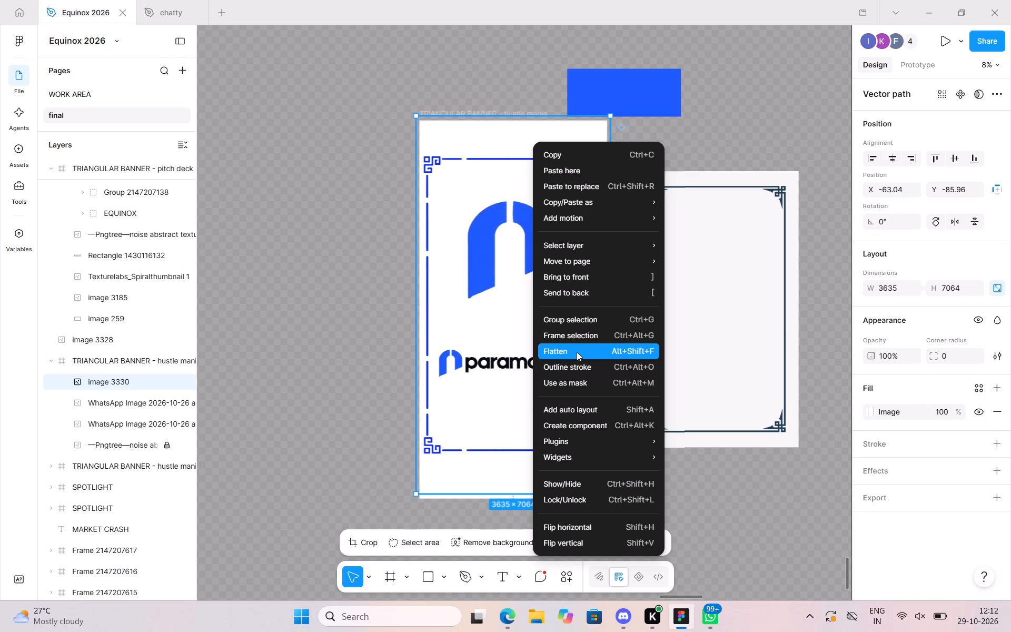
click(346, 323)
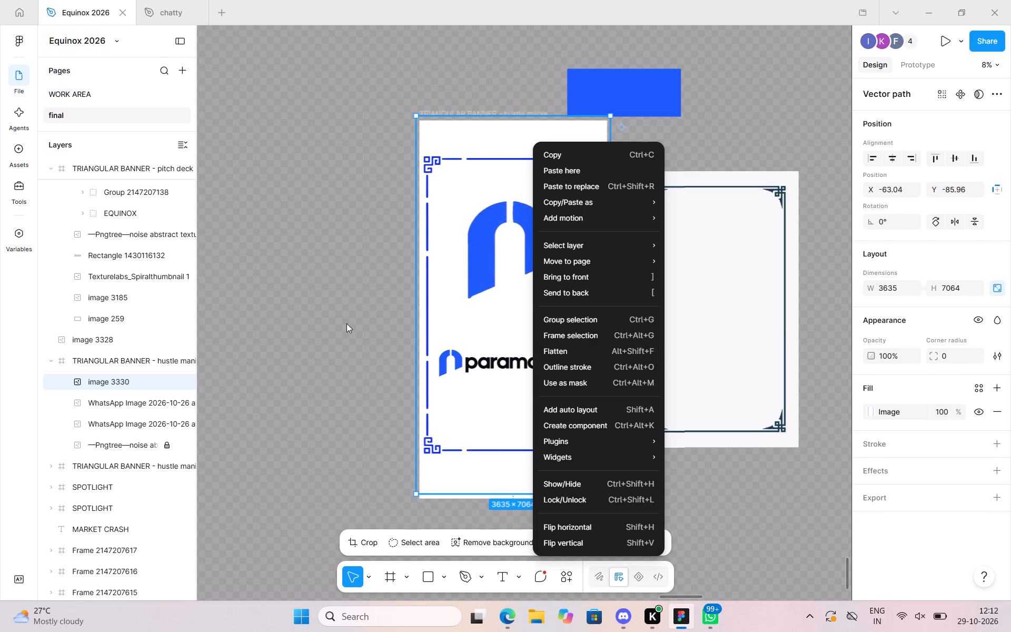
Undo the border's aspect-ratio lock, moves, narrowing and fill-mode changes, back to before it was taken out of the hustle mania banner.
key(ctrl+z)
key(ctrl+z)
key(ctrl+z)
key(ctrl+z)
key(ctrl+z)
key(ctrl+z)
key(ctrl+z)
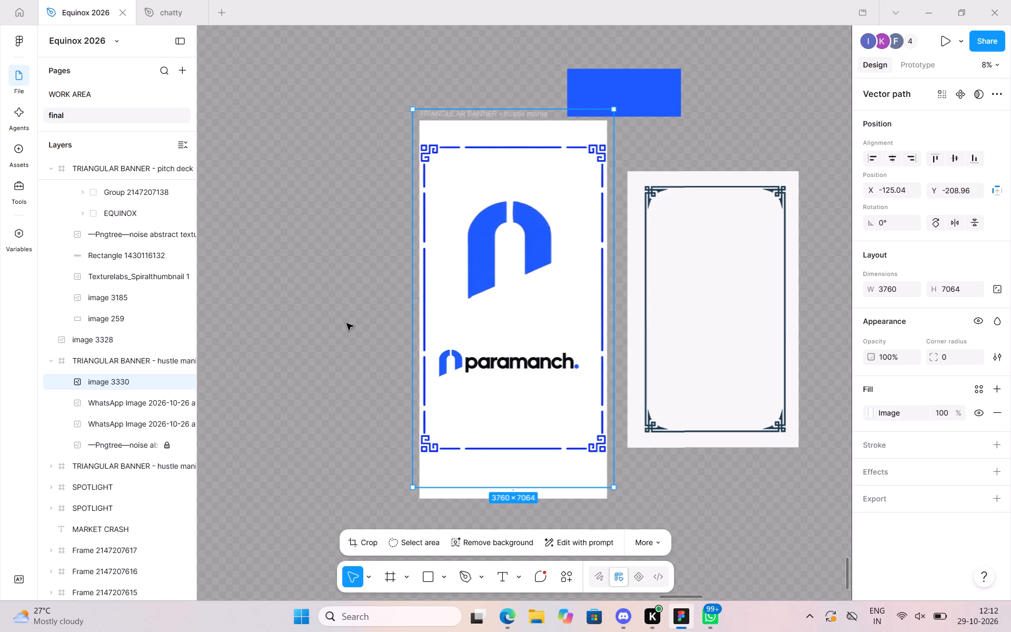
key(ctrl+z)
key(ctrl+z)
key(ctrl+z)
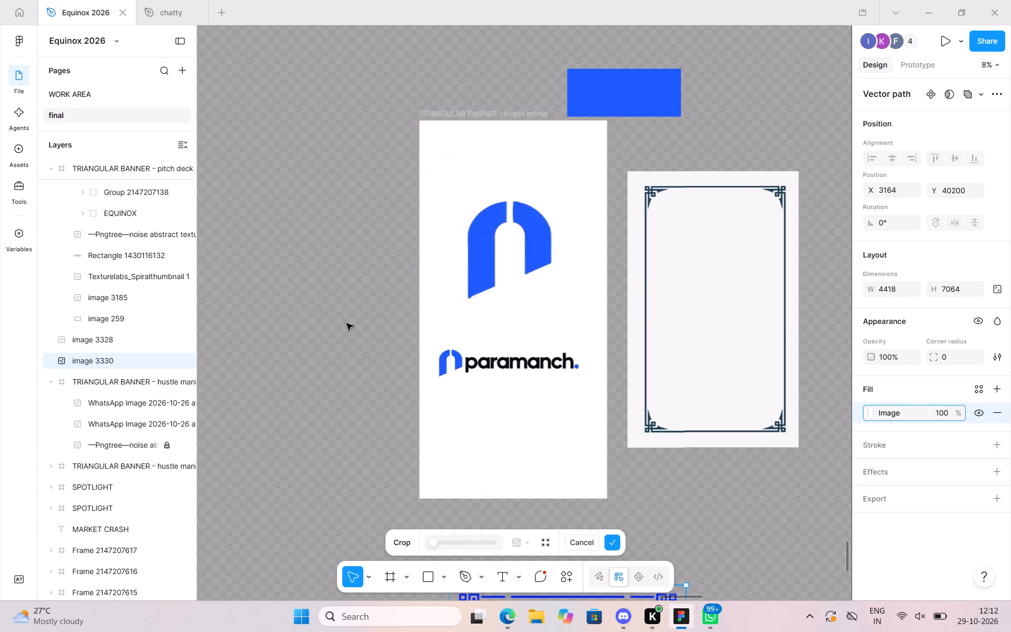
key(ctrl+z)
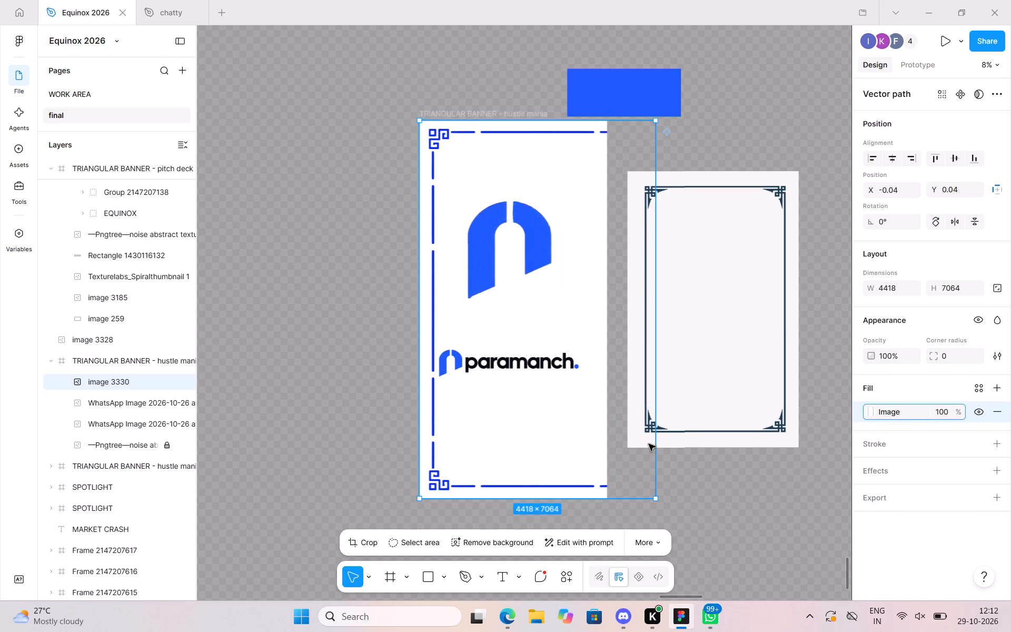
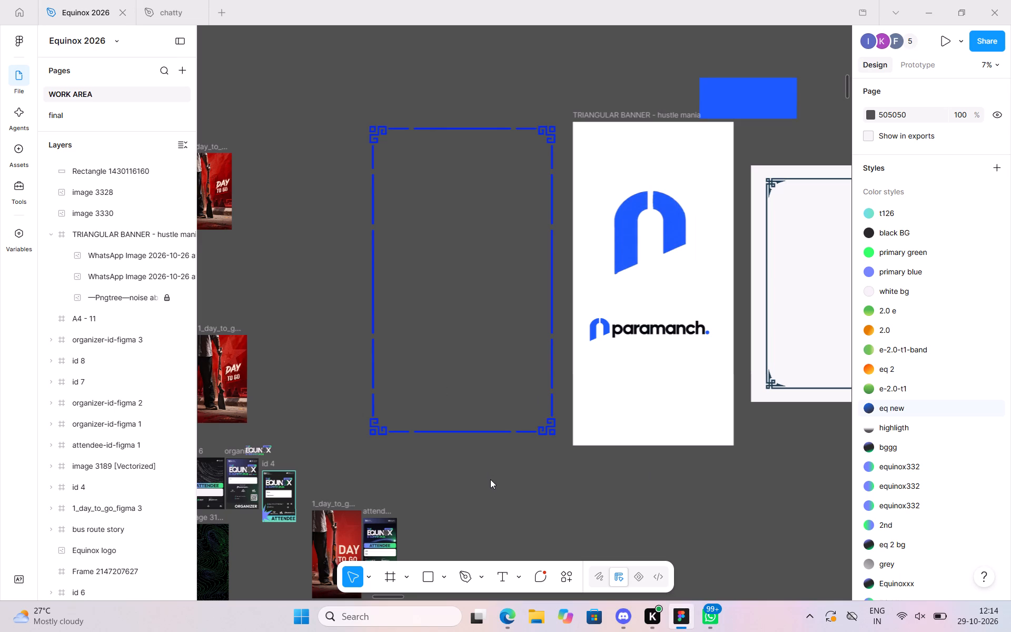
key(ctrl+v)
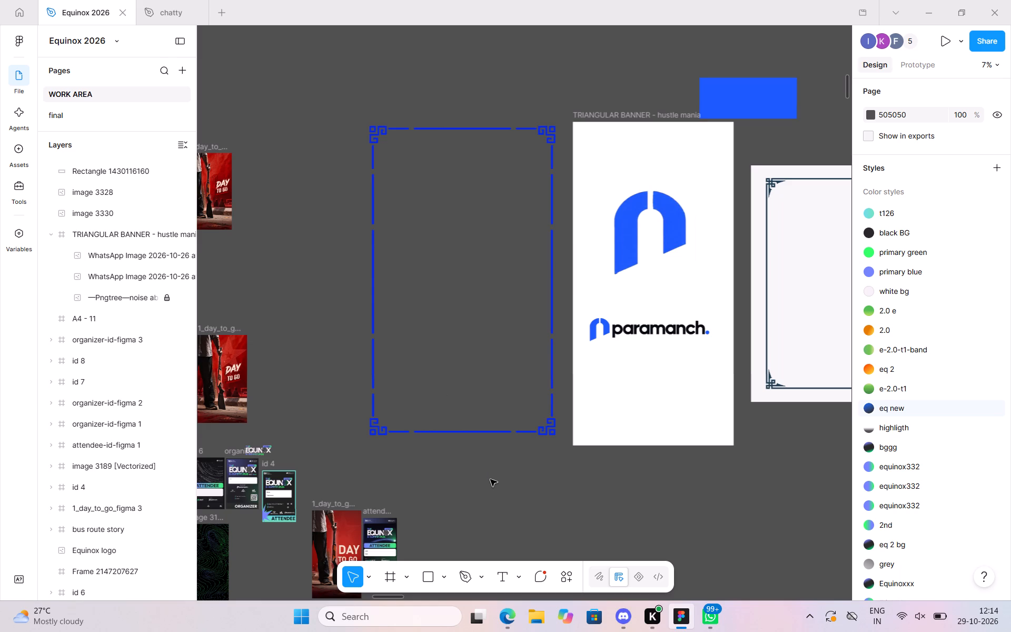
click(490, 479)
click(528, 97)
key(ctrl+v)
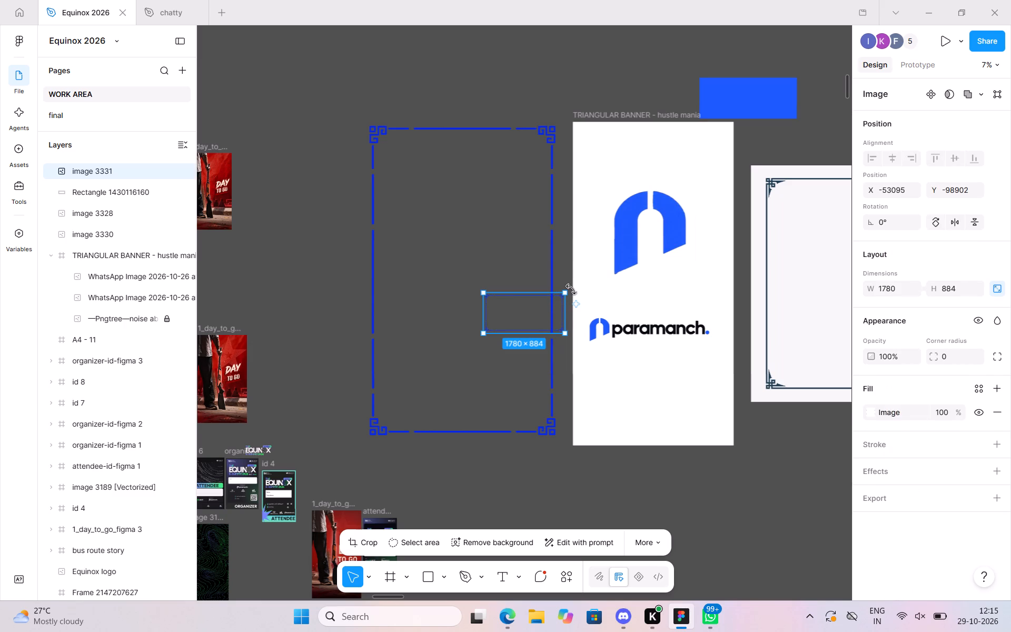
Rotate the pasted blue border image to 90°.
drag(571, 289, 547, 367)
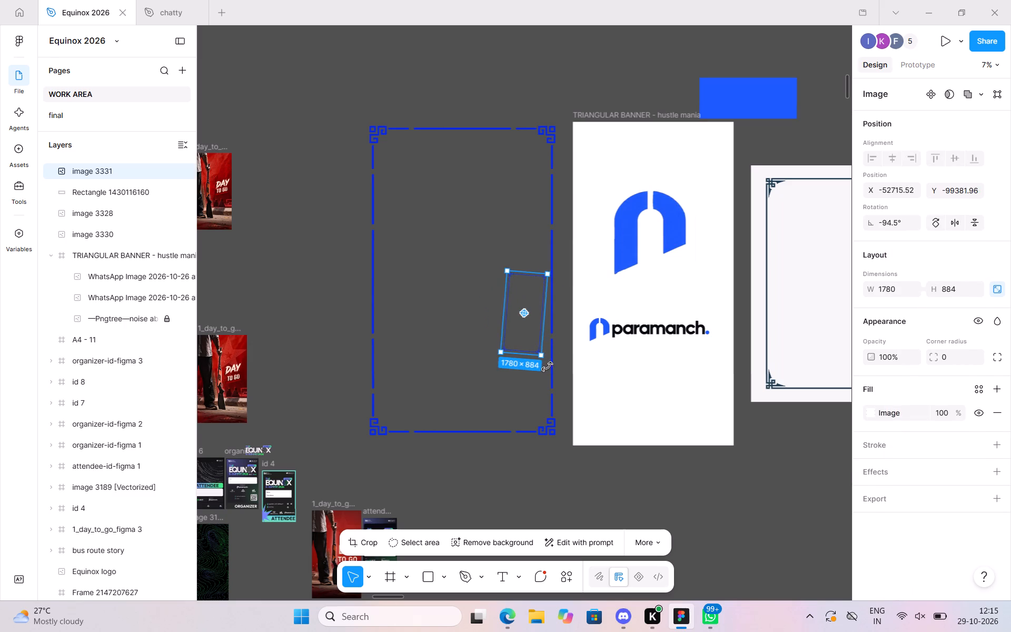
drag(547, 367, 552, 361)
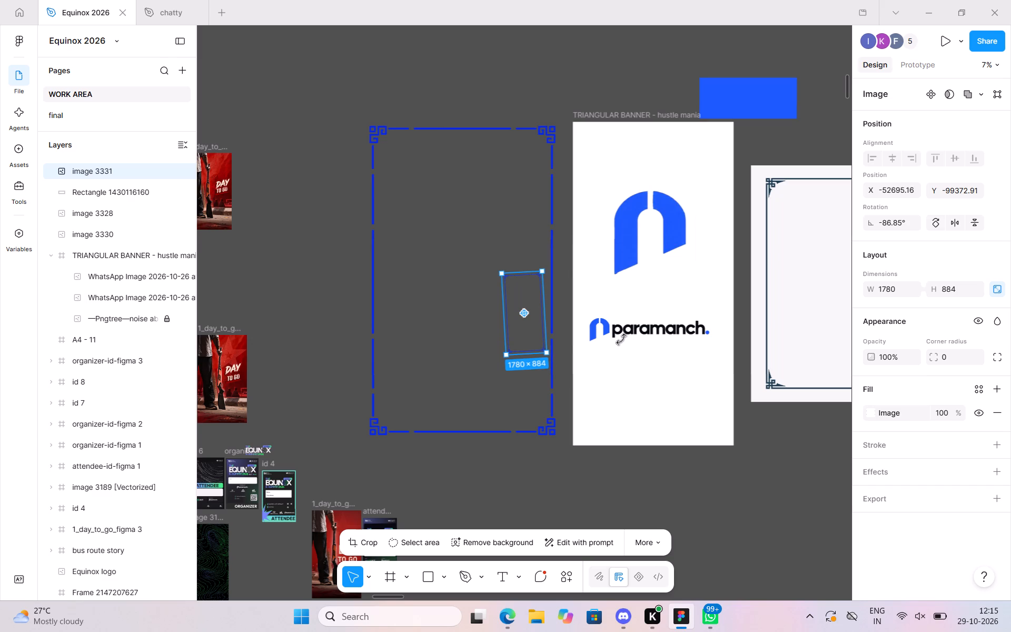
click(910, 223)
text(80)
key(BackSpace)
key(BackSpace)
text(90)
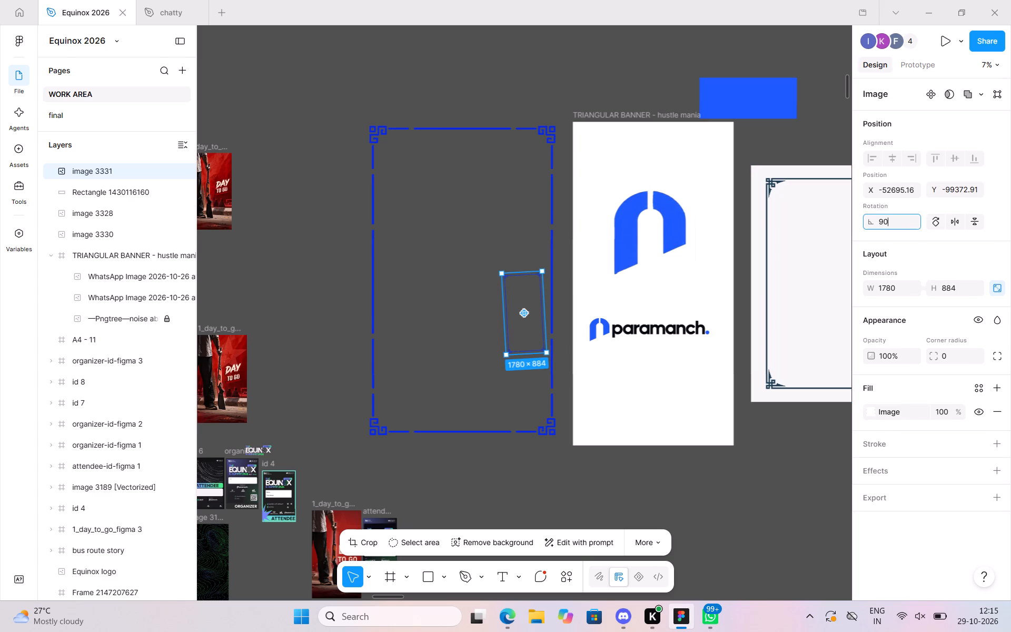
key(Return)
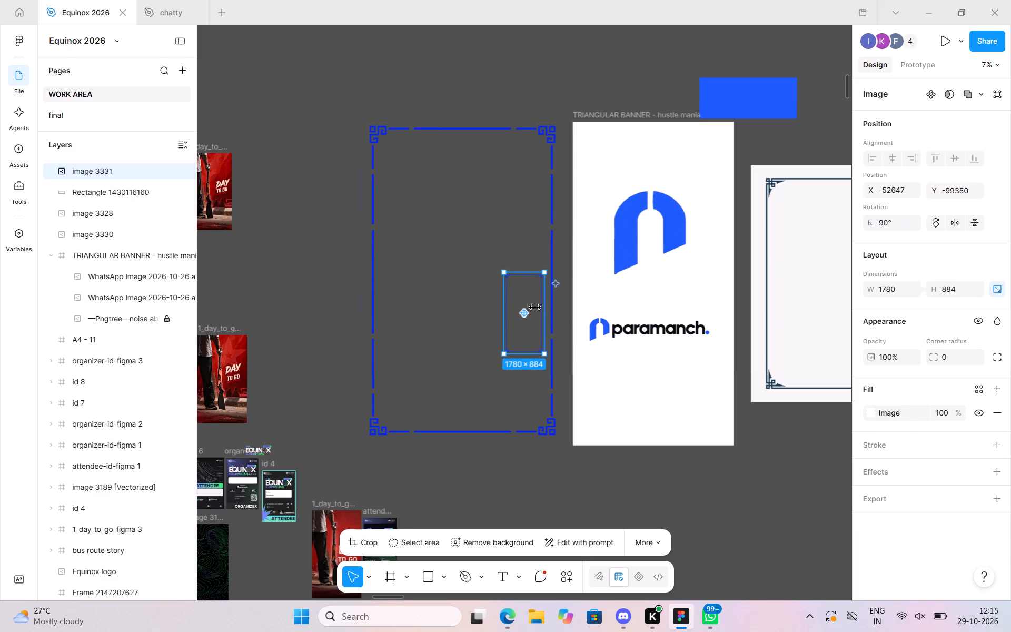
Place the rotated border in the hustle mania banner and scale it to about 7068 × 3510 to fill the frame.
drag(527, 308, 606, 186)
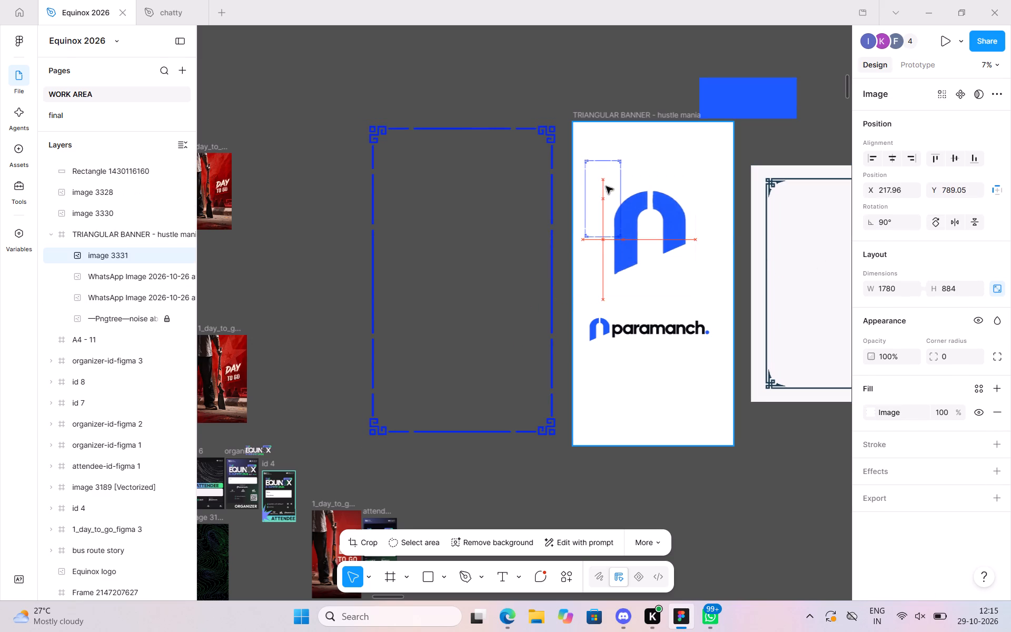
drag(606, 186, 600, 162)
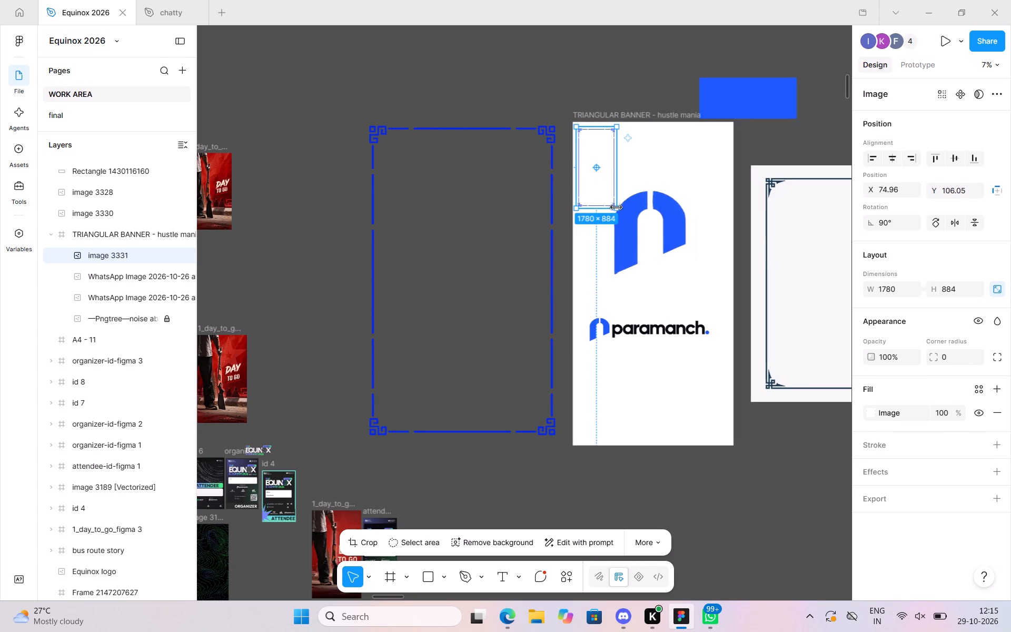
drag(616, 206, 729, 340)
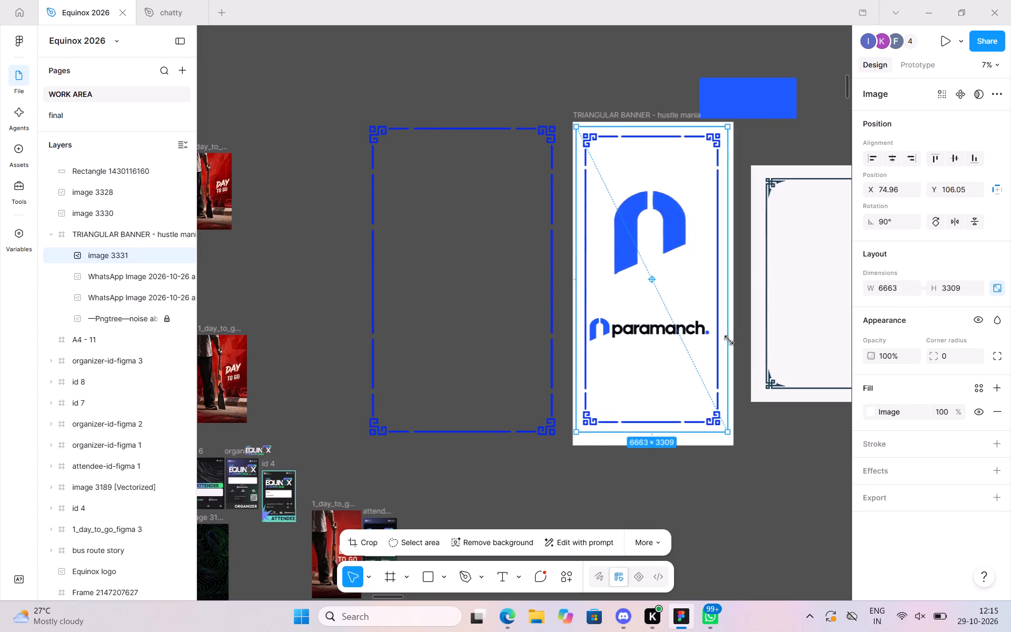
drag(729, 340, 735, 352)
click(661, 264)
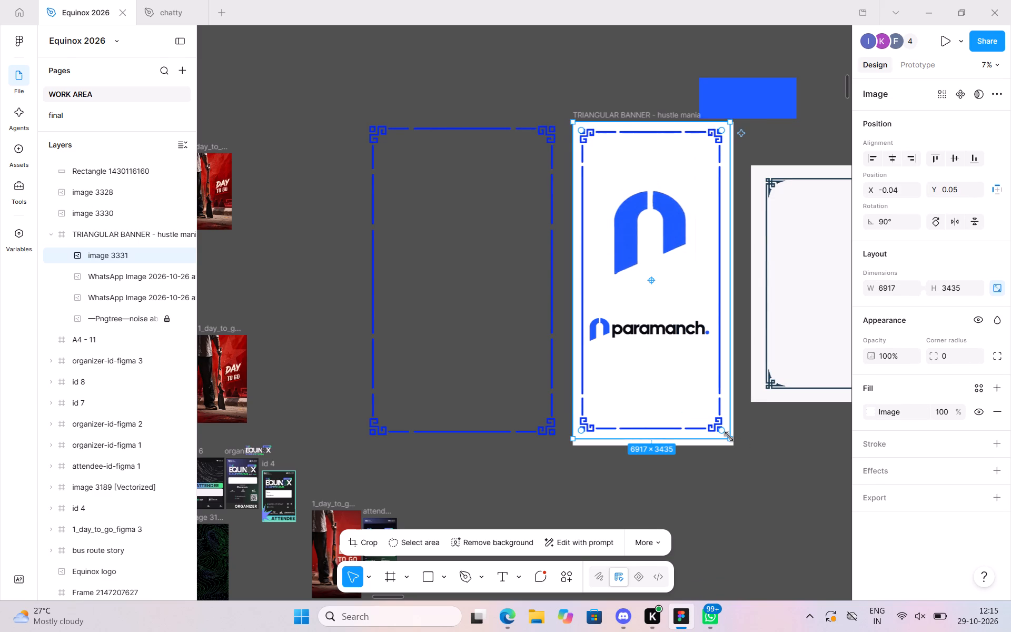
drag(729, 437, 732, 443)
click(754, 452)
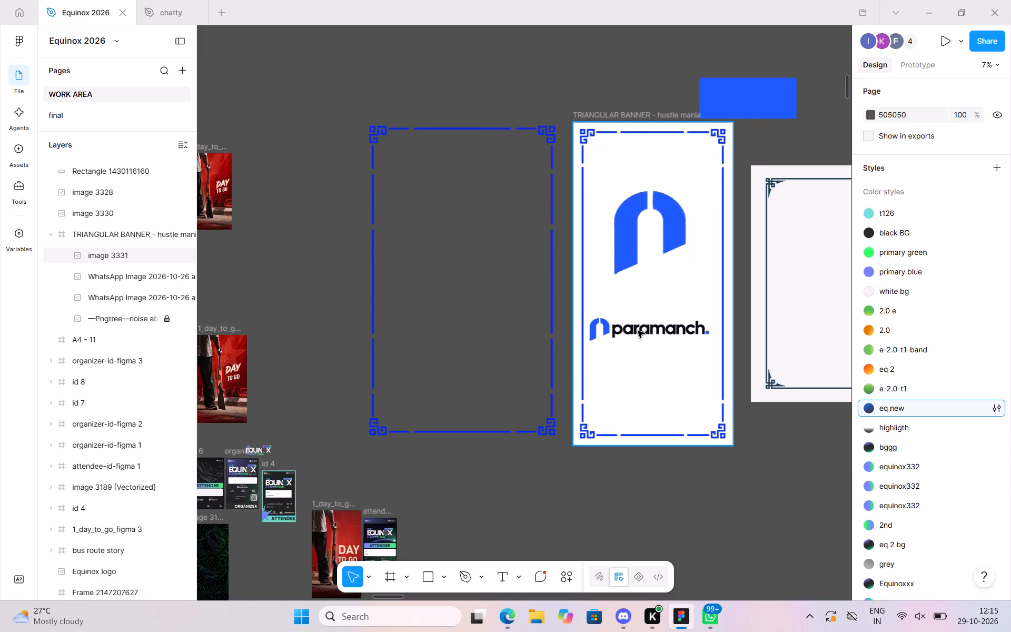
Reorder the hustle mania banner's layers, with the blue border at the bottom and the locked noise texture on top.
click(693, 161)
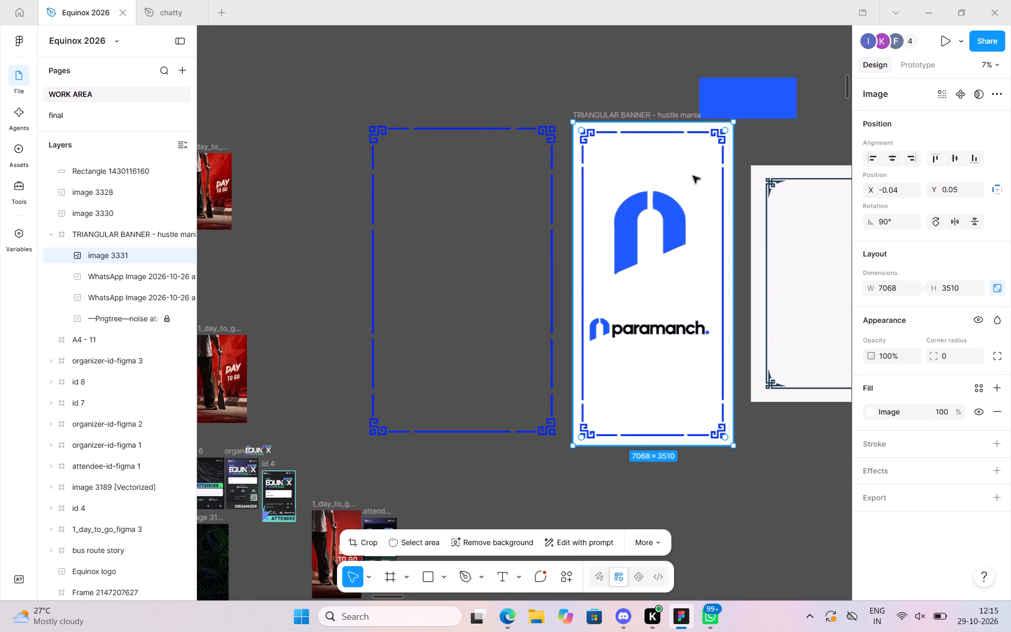
key(ctrl+bracketleft)
key(ctrl+bracketleft)
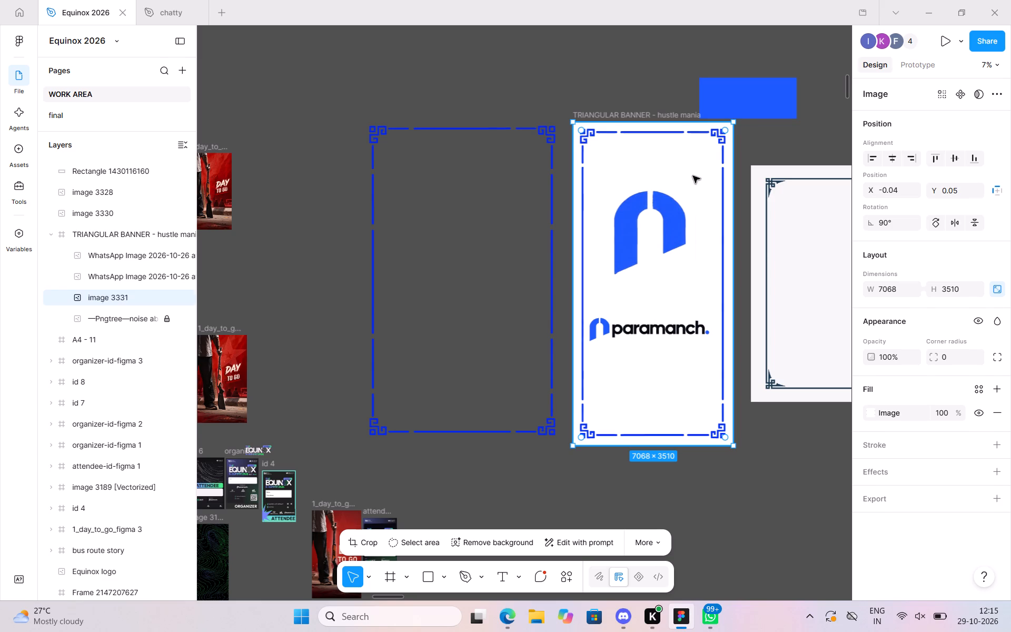
key(ctrl+bracketleft)
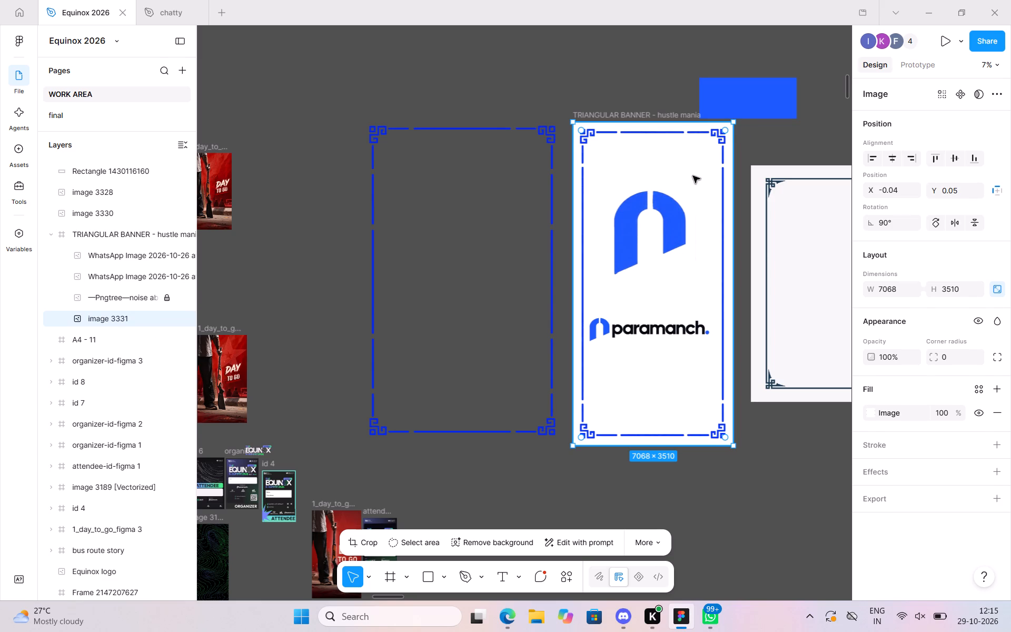
drag(125, 297, 124, 249)
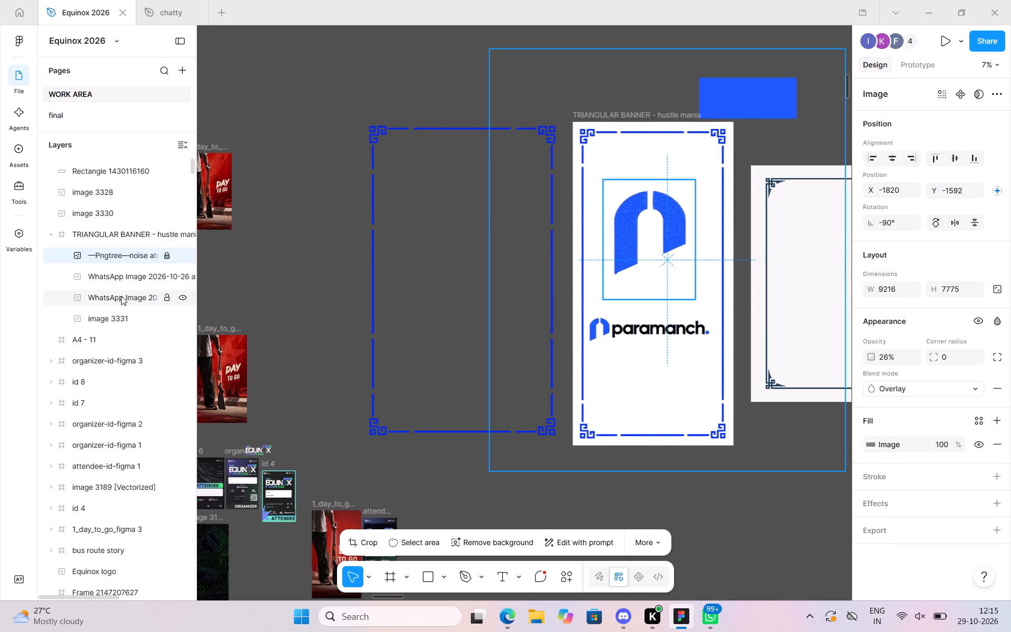
Nudge the large paramanch logo symbol horizontally to about X 700 in the banner.
click(121, 296)
key(shift+Right)
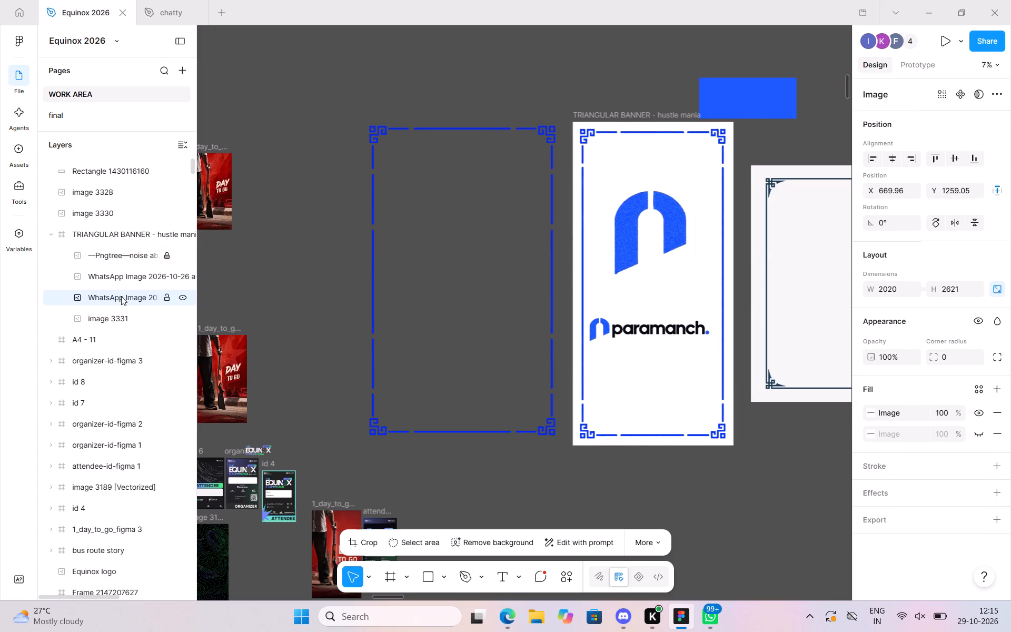
key(shift+Right)
key(shift+Right)
key(shift+Right)
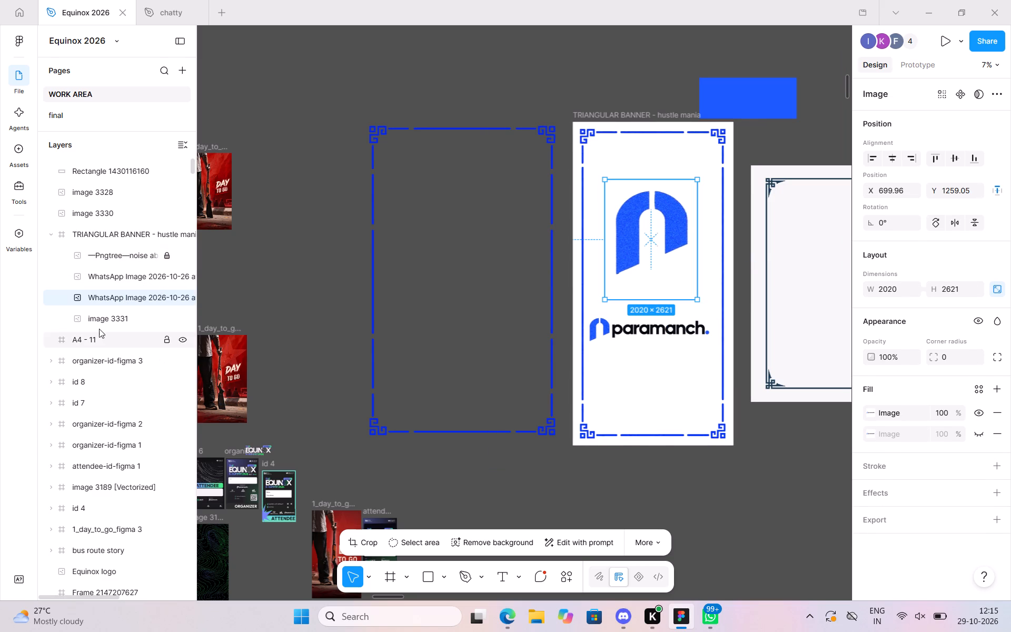
Move the paramanch wordmark closer beneath the large symbol, to about X 391, Y 3673.
click(118, 275)
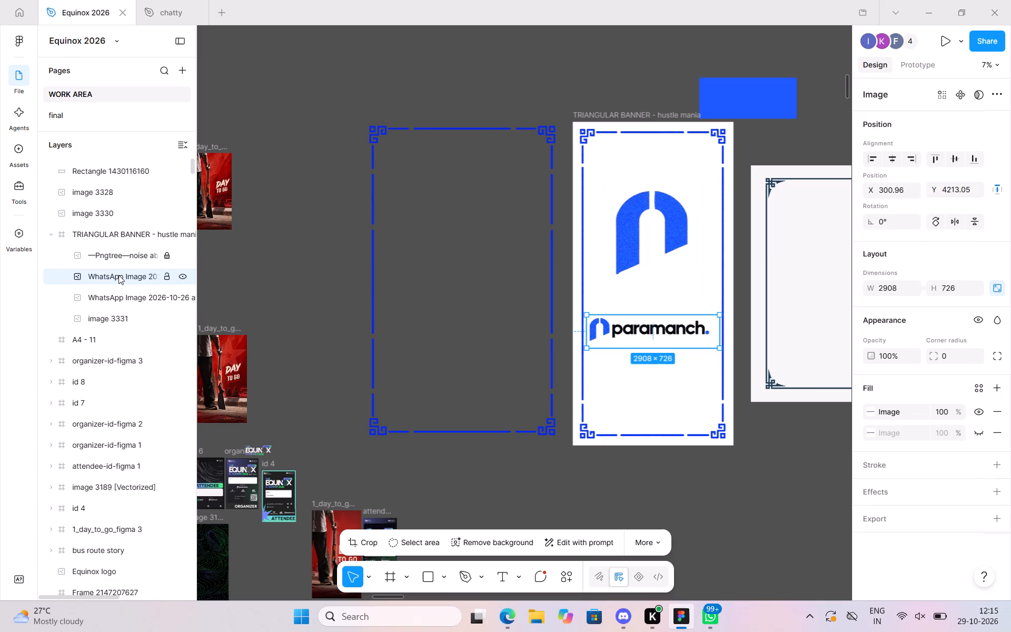
key(shift+Right)
key(shift+Right)
key(shift+Right)
key(shift+Right)
key(shift+Right)
key(shift+Right)
key(shift+Right)
key(shift+Right)
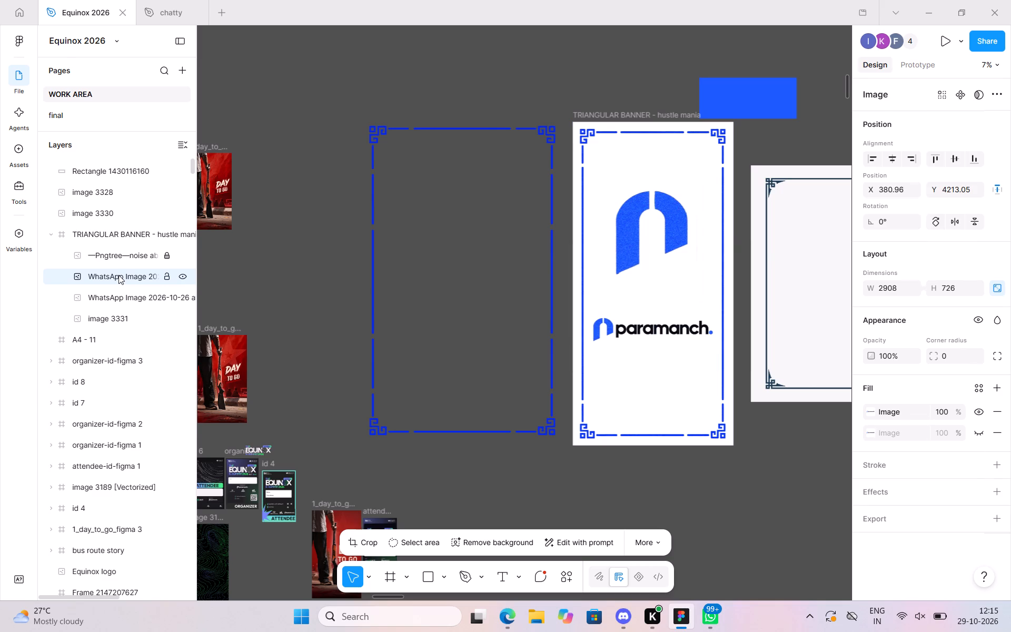
key(shift+Right)
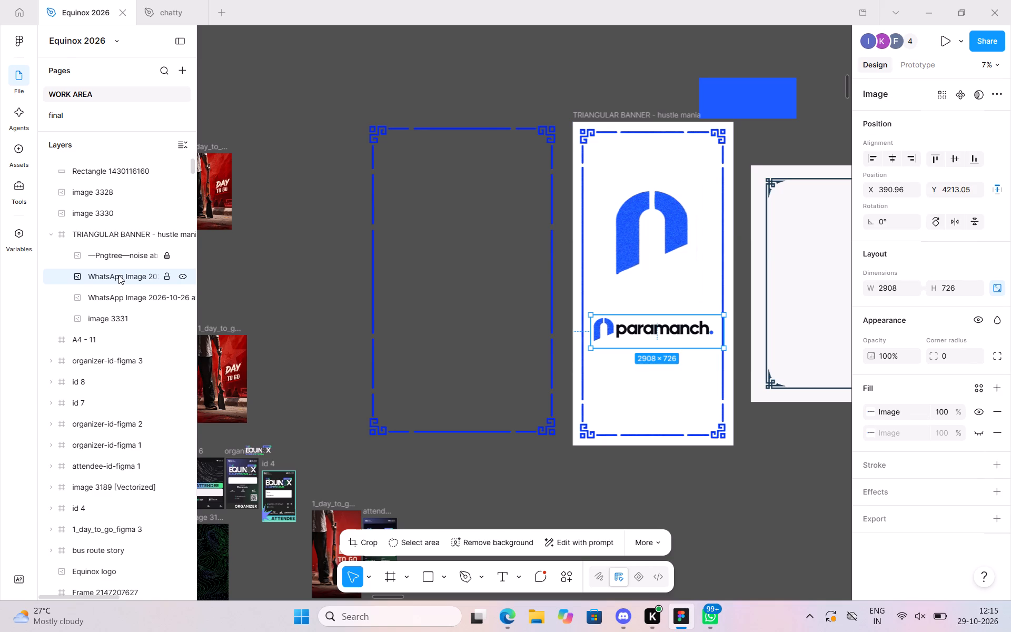
key(shift+Up)
key(shift+Up)
key(shift+Up)
key(shift+Up)
key(shift+Up)
key(shift+Up)
key(shift+Up)
key(shift+Up)
key(shift+Up)
key(shift+Up)
key(shift+Up)
key(shift+Up)
key(shift+Up)
key(shift+Up)
key(shift+Up)
key(shift+Up)
key(shift+Up)
key(shift+Up)
key(shift+Up)
key(shift+Up)
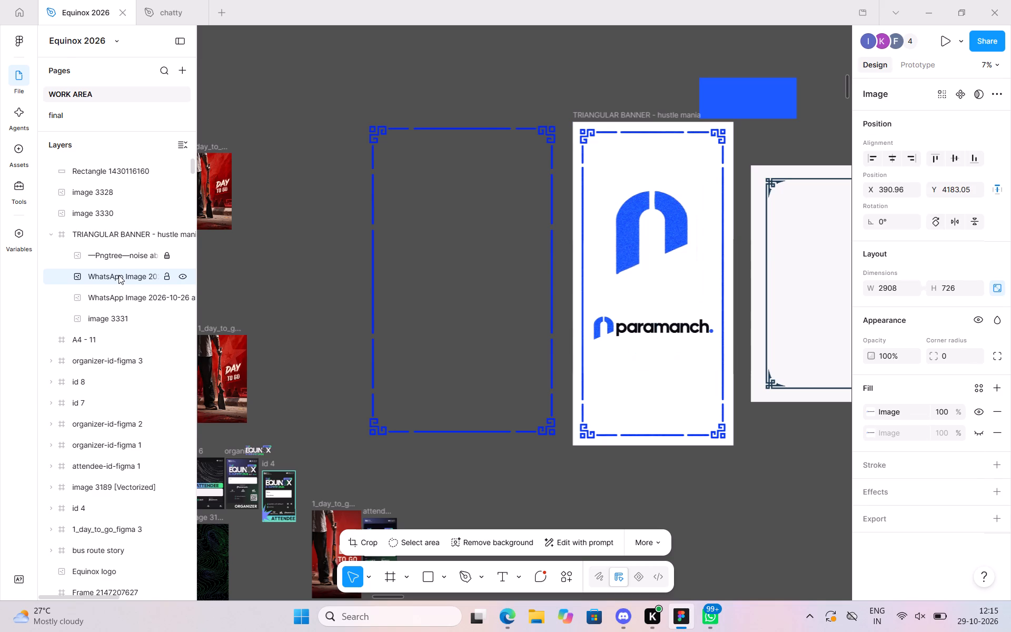
key(shift+Up)
key(shift+Up)
key(shift+Up)
key(shift+Up)
key(shift+Up)
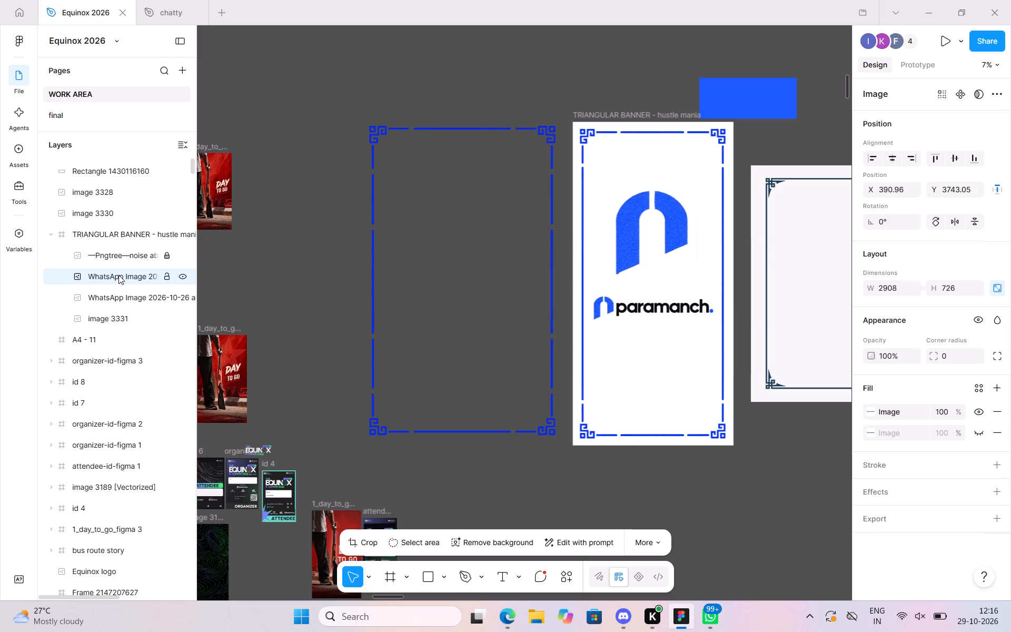
key(shift+Up)
key(shift+Up)
key(shift+Up)
key(shift+Up)
key(shift+Up)
key(shift+Up)
key(shift+Up)
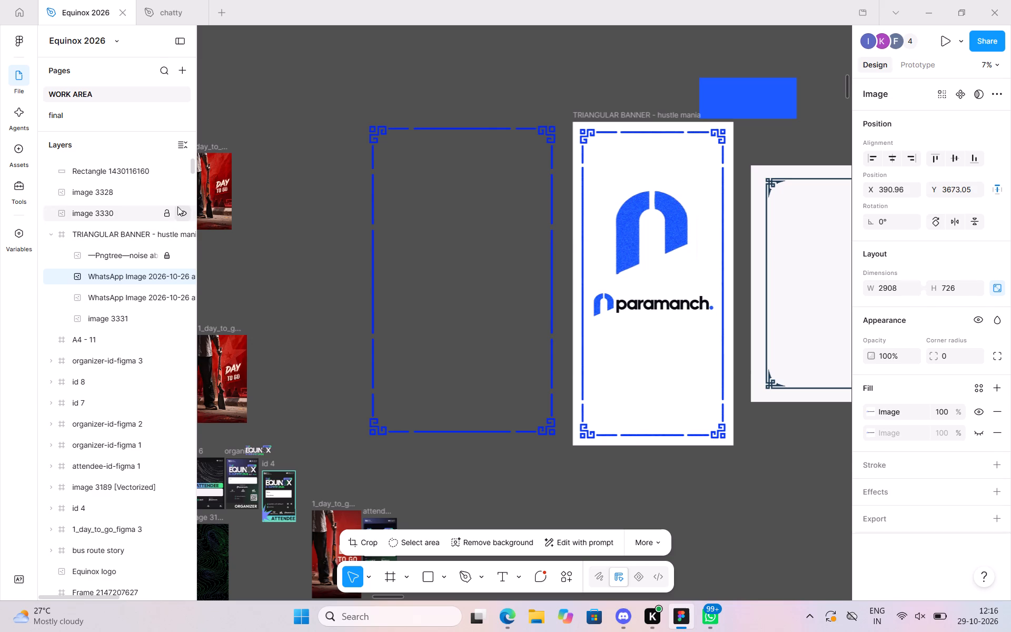
Move the large symbol and paramanch wordmark up together into the upper part of the banner, just inside the border, and deselect them.
click(659, 229)
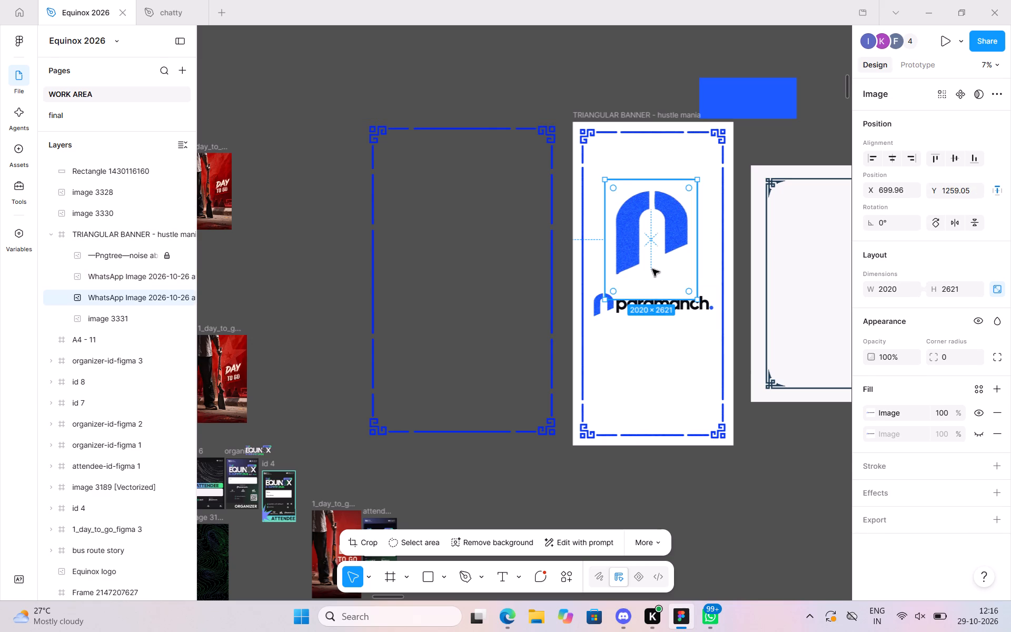
shift+click(612, 307)
shift+click(607, 312)
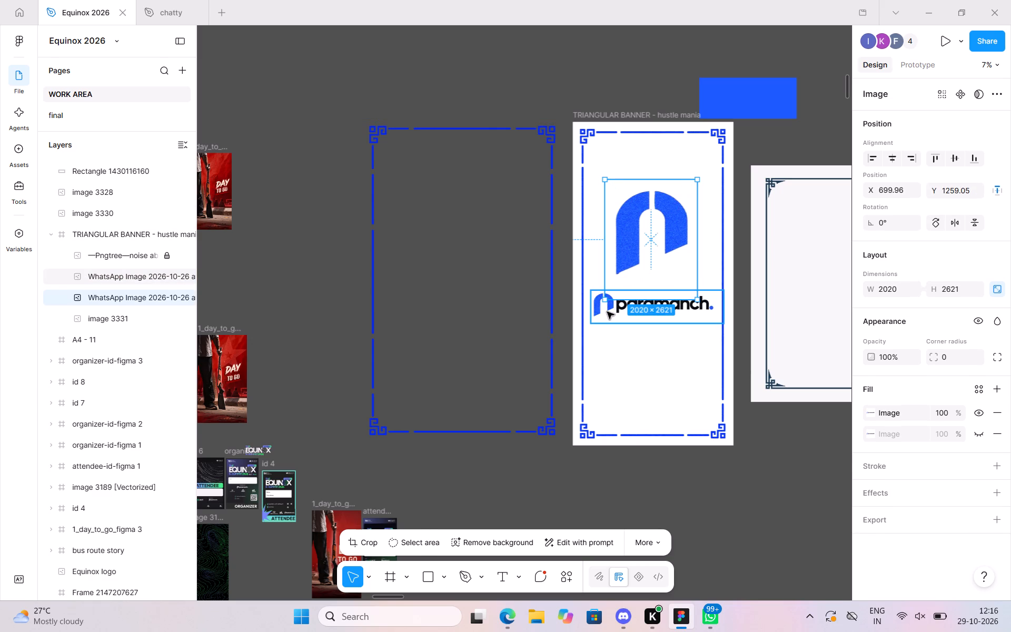
key(shift+Up)
key(shift+Up)
key(shift+Up)
key(shift+Up)
key(shift+Up)
key(shift+Up)
key(shift+Up)
key(shift+Up)
key(shift+Up)
key(shift+Up)
key(shift+Up)
key(shift+Up)
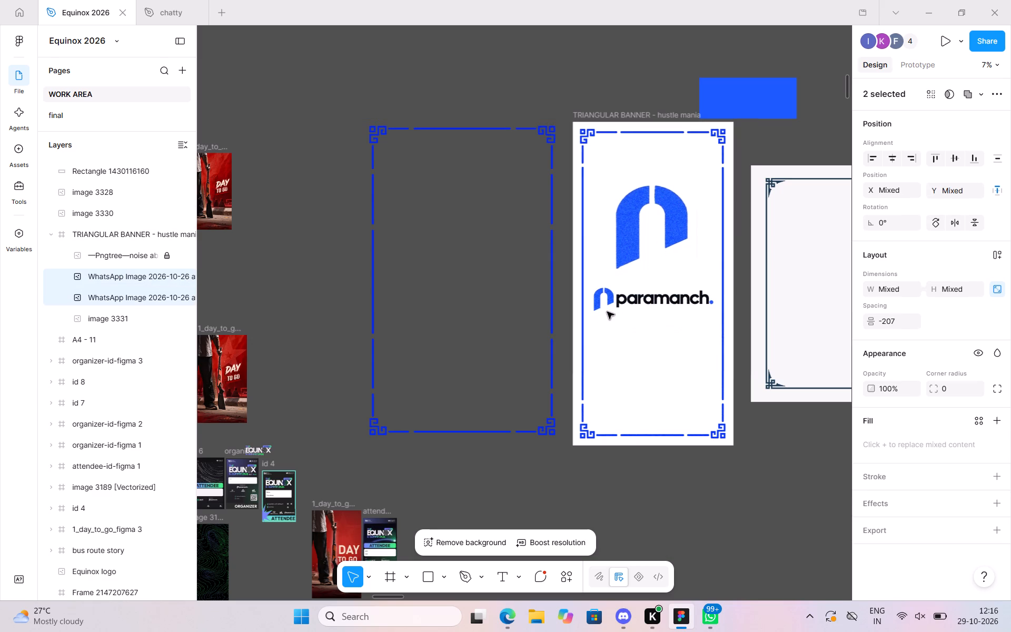
key(shift+Up)
key(shift+Up)
key(shift+Up)
key(shift+Up)
key(shift+Up)
key(shift+Up)
key(shift+Up)
key(shift+Up)
key(shift+Up)
key(shift+Up)
key(shift+Up)
key(shift+Up)
key(shift+Up)
key(shift+Up)
key(shift+Up)
key(shift+Up)
key(shift+Up)
key(shift+Up)
key(shift+Up)
key(shift+Up)
key(shift+Up)
key(shift+Up)
key(shift+Up)
key(shift+Up)
key(shift+Up)
key(shift+Up)
key(shift+Up)
key(shift+Up)
key(shift+Up)
key(shift+Up)
key(shift+Up)
key(shift+Up)
key(shift+Up)
key(shift+Up)
key(shift+Up)
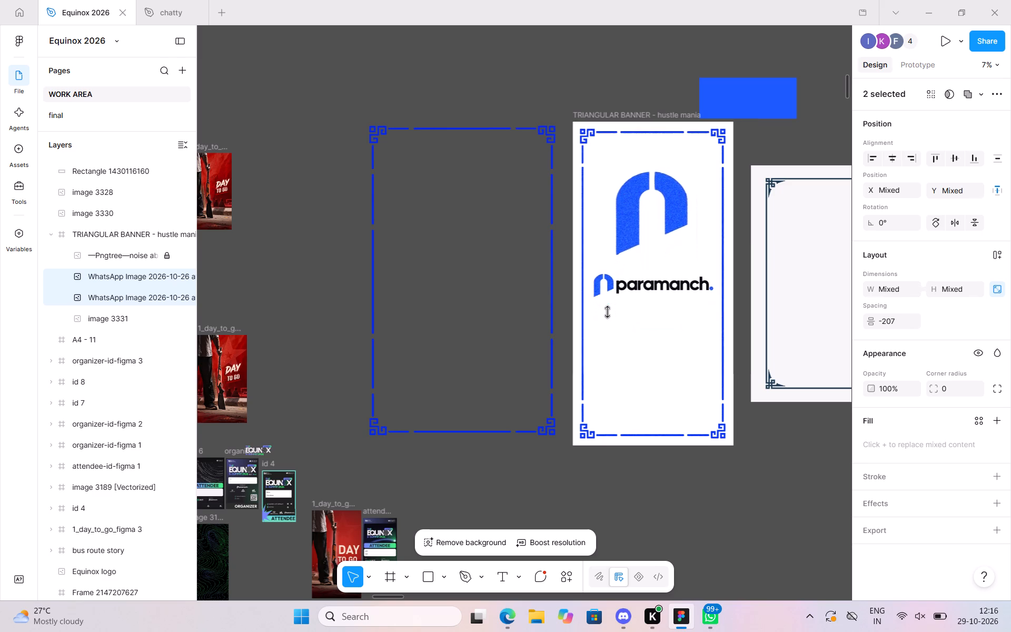
key(shift+Up)
key(shift+Up)
key(shift+Up)
key(shift+Up)
key(shift+Up)
key(shift+Up)
key(shift+Up)
key(shift+Up)
key(shift+Up)
key(shift+Up)
key(shift+Up)
key(shift+Up)
key(shift+Up)
key(shift+Up)
key(shift+Up)
key(shift+Up)
key(shift+Up)
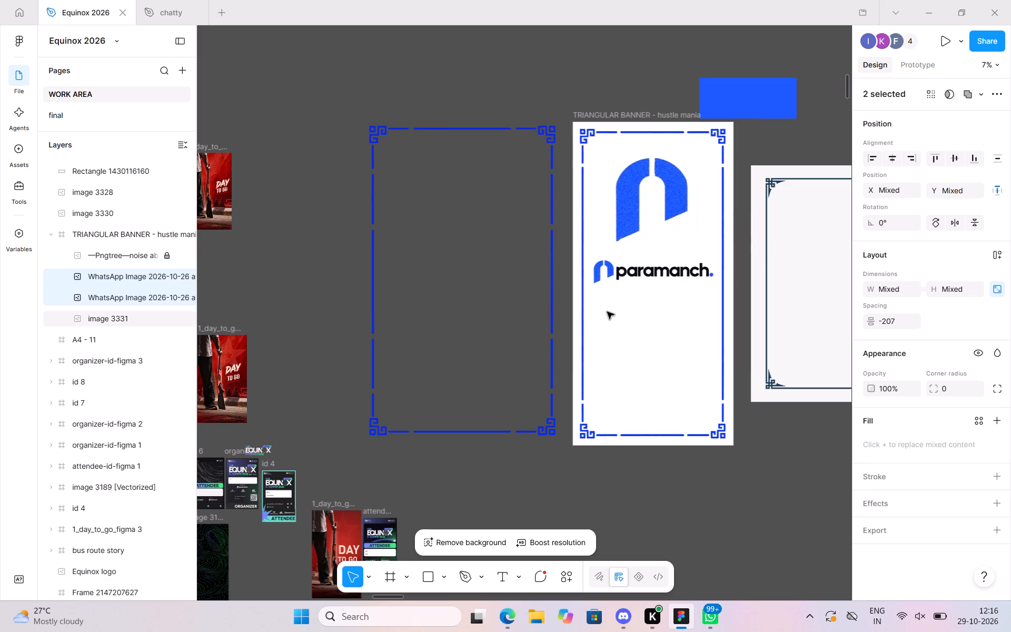
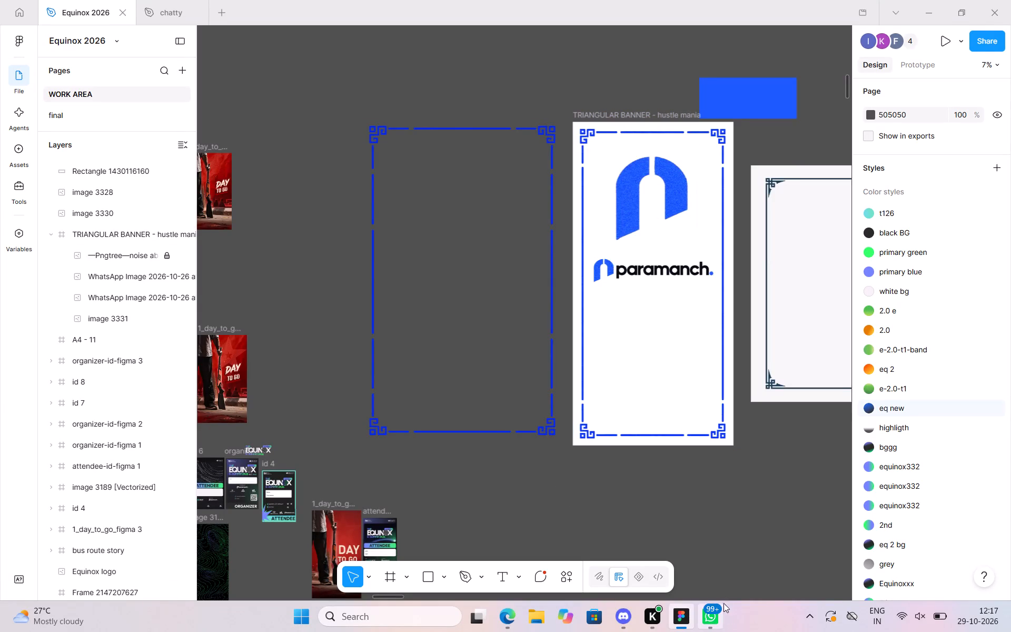
Delete the spare blue border, image 3330, standing outside the hustle mania banner on the canvas.
scroll(730, 416, left, 1)
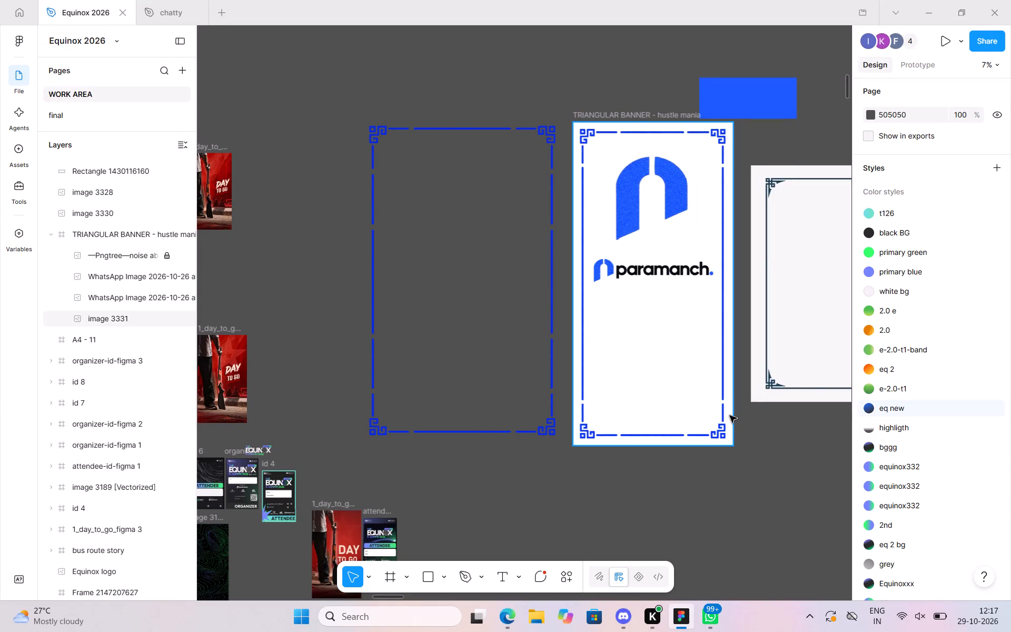
scroll(730, 416, left, 2)
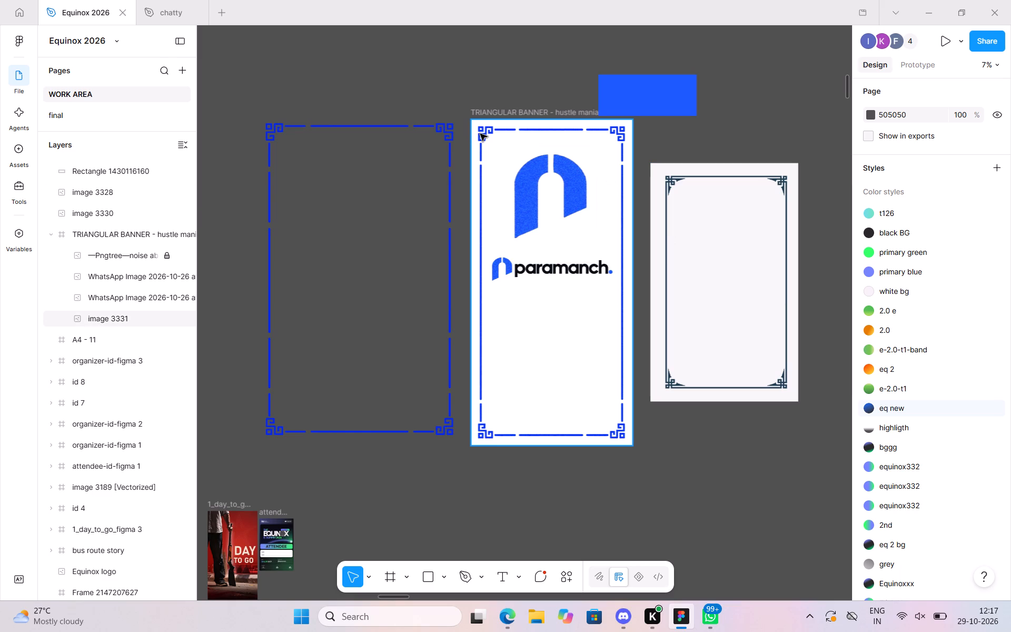
click(446, 136)
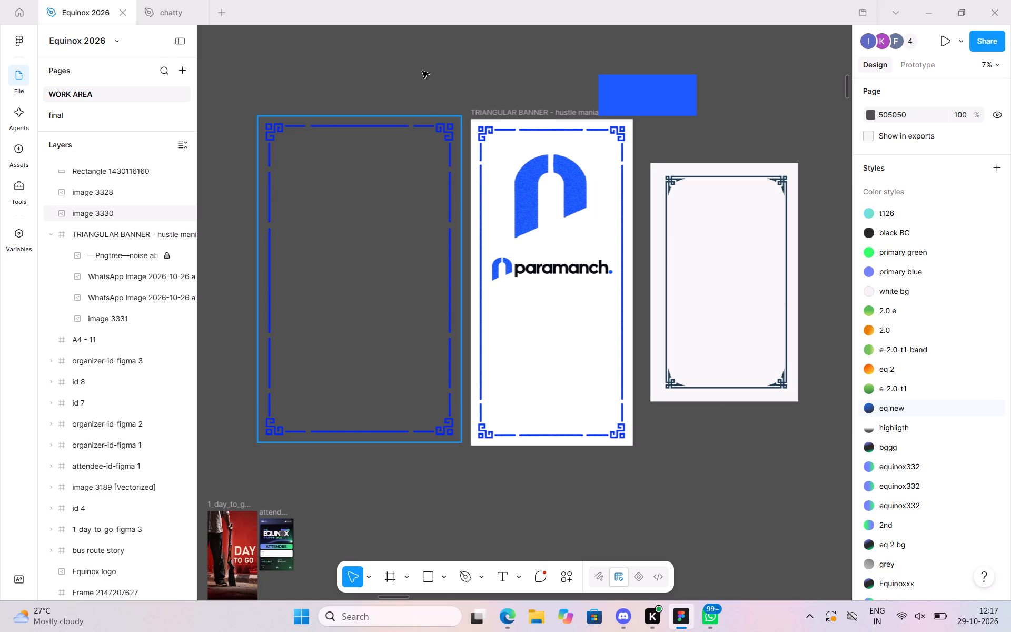
key(Delete)
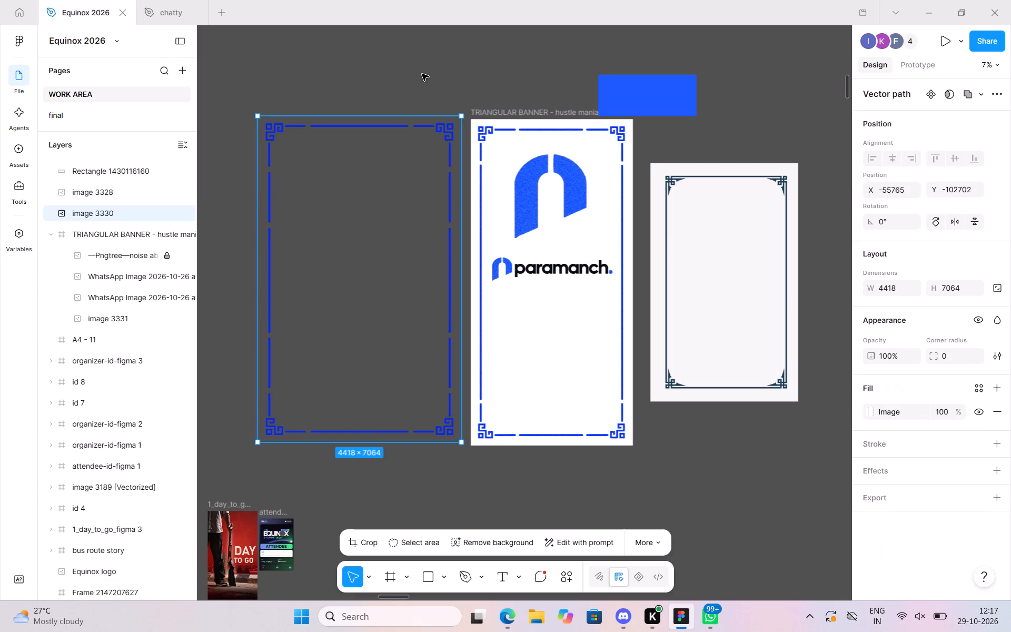
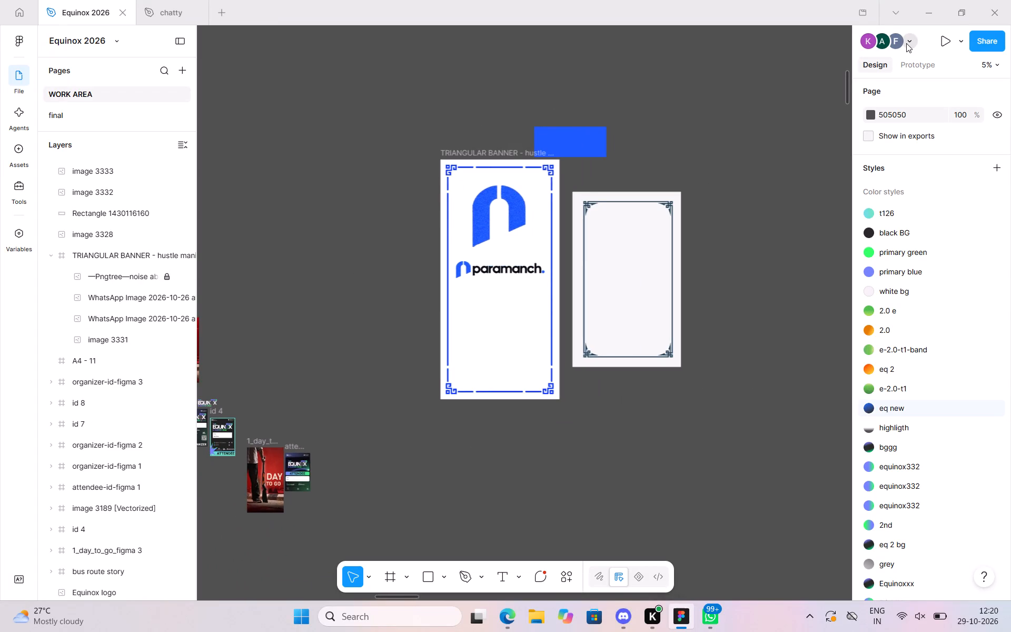
Follow the collaborator Kamal's view to the area of the canvas where they are working.
click(906, 43)
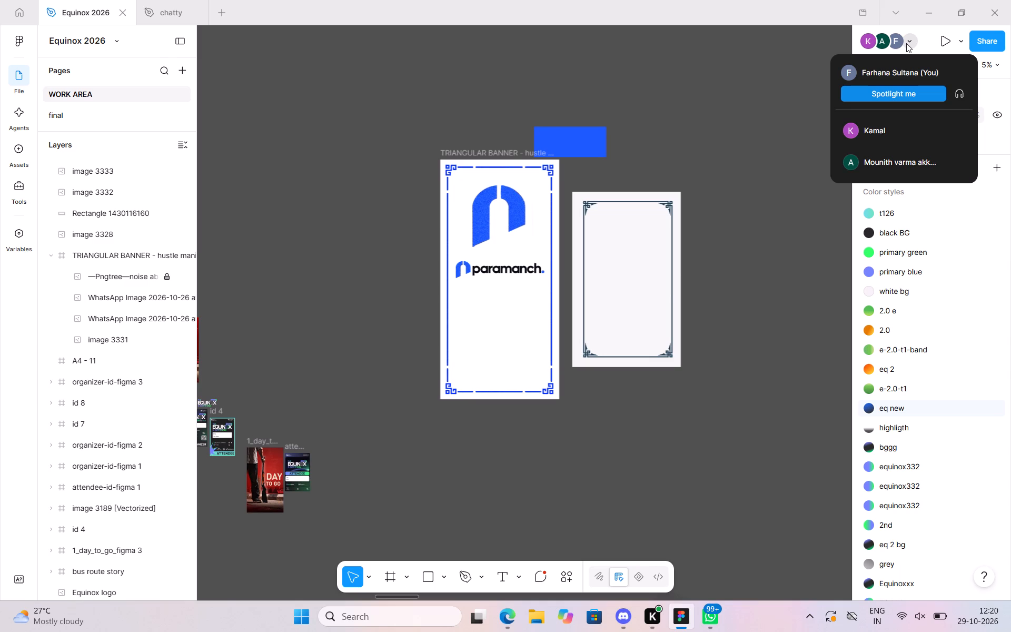
click(877, 132)
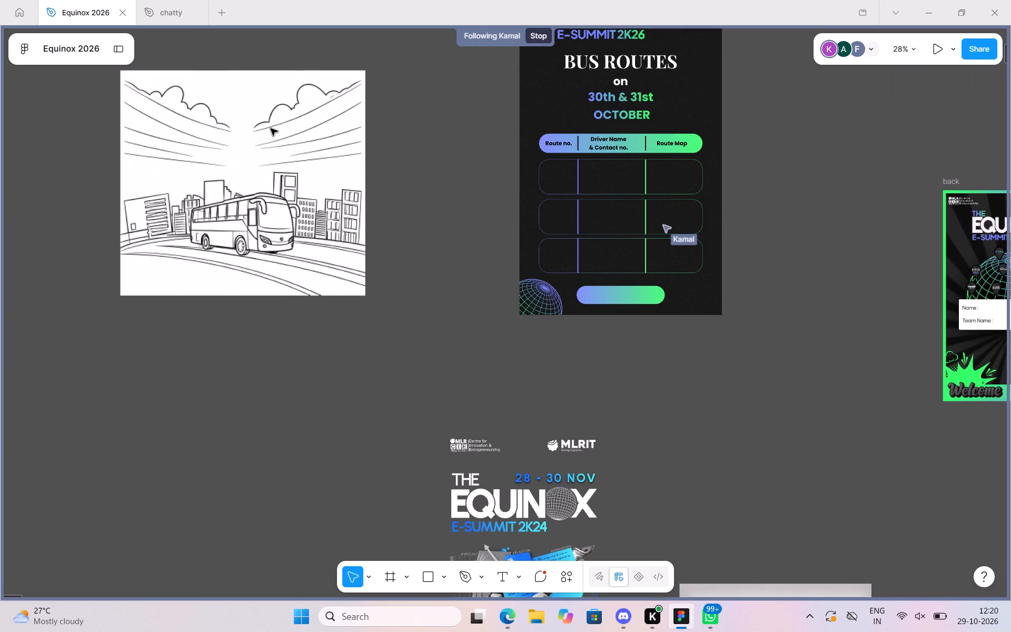
Select the black-and-white bus line drawing beside the Bus Routes poster and bring up its available actions.
click(215, 196)
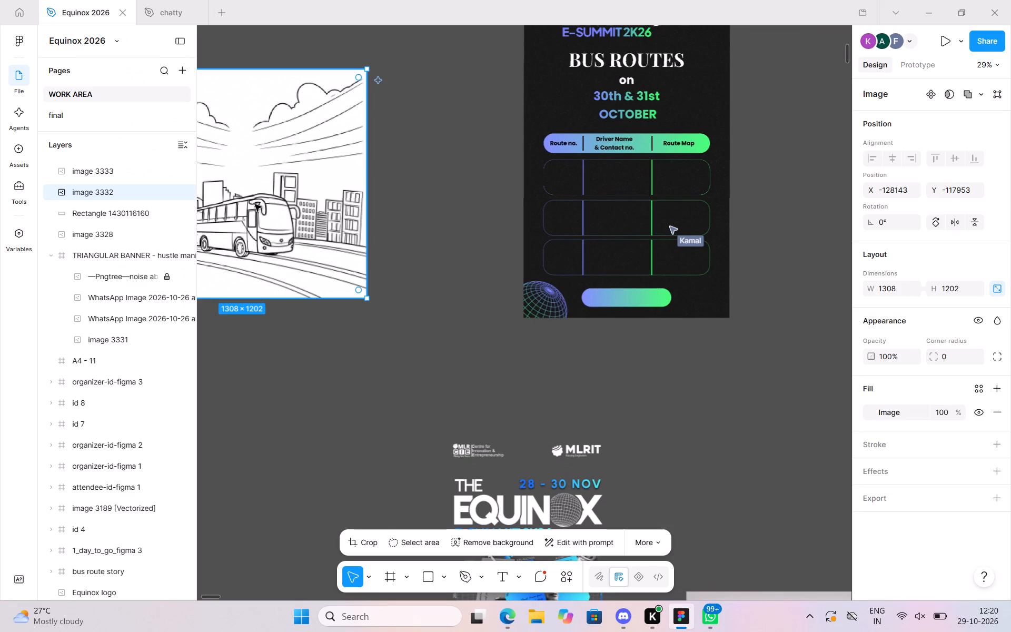
right_click(294, 196)
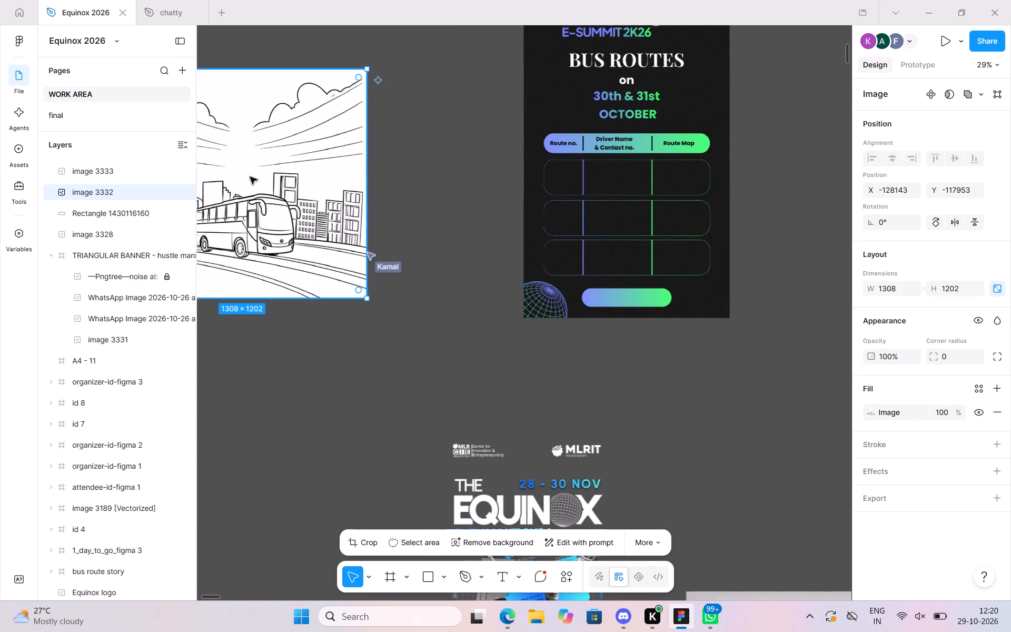